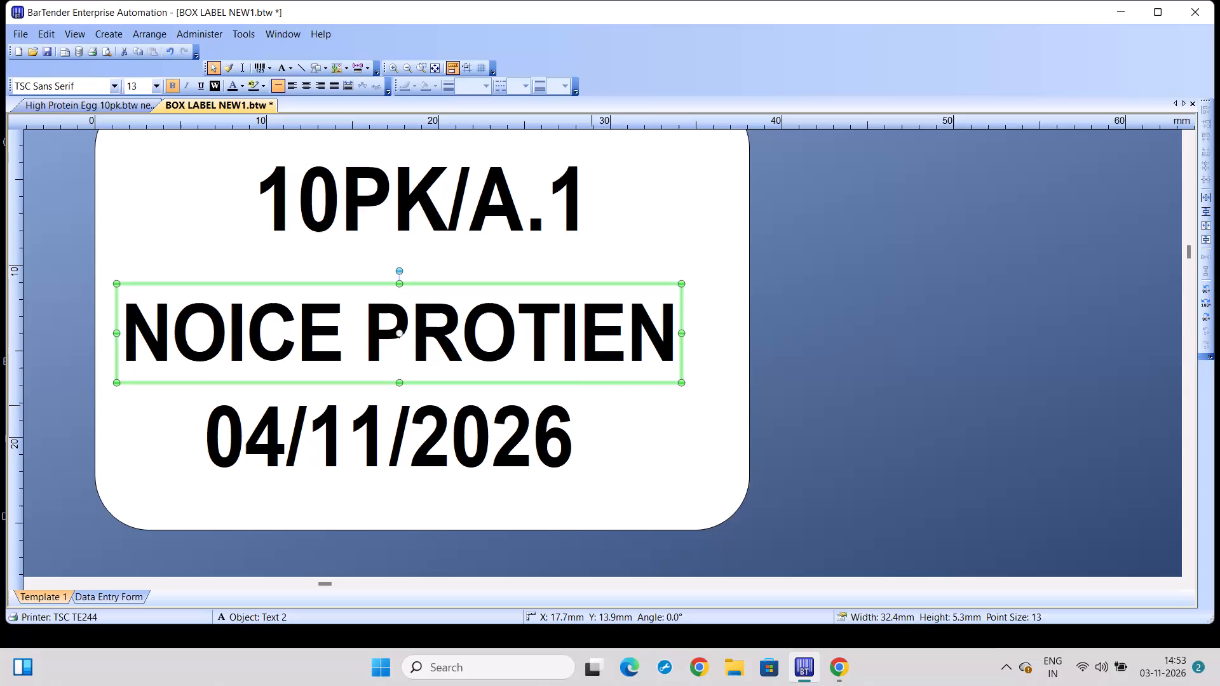
Change the pack-size text on the label's top line to read 6PK/A.1.
left_click(349, 192)
left_click(290, 205)
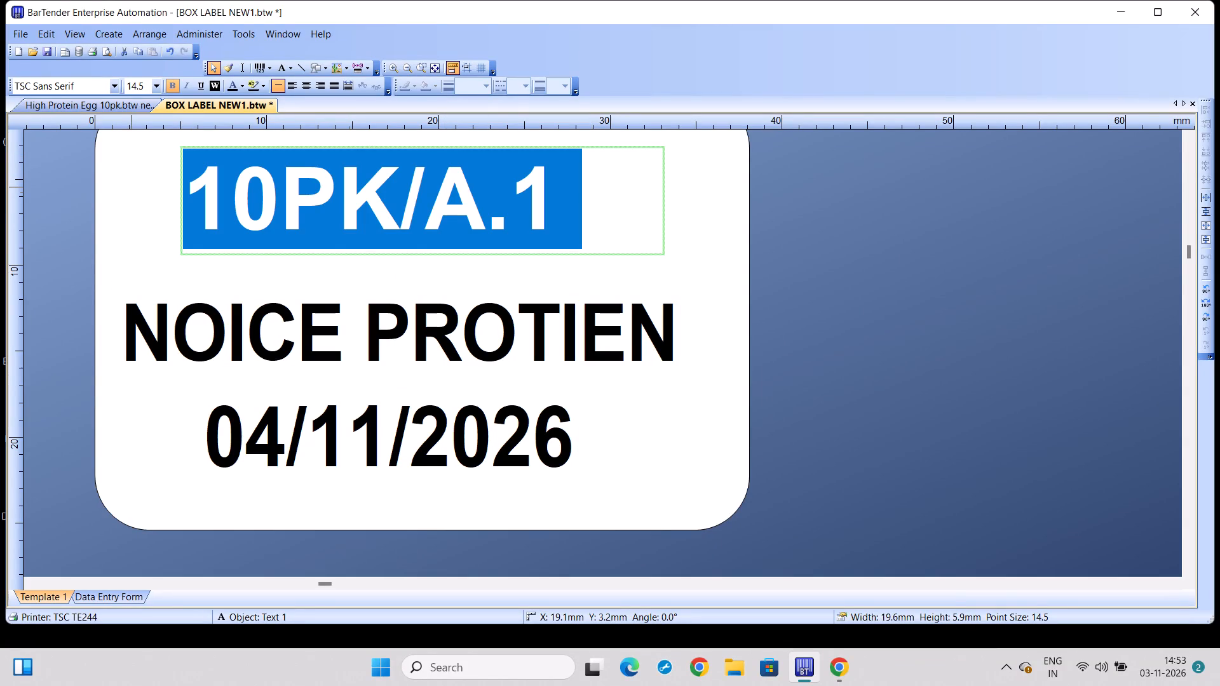
key("BackSpace")
key("BackSpace")
key("BackSpace")
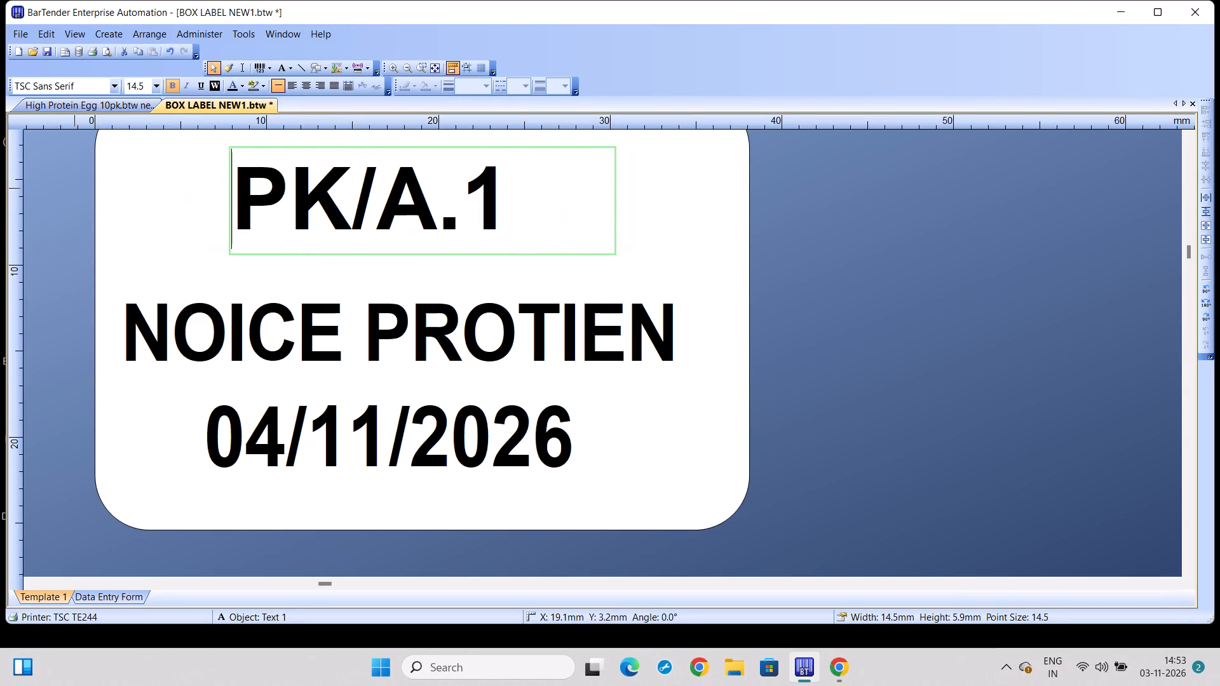
key("6")
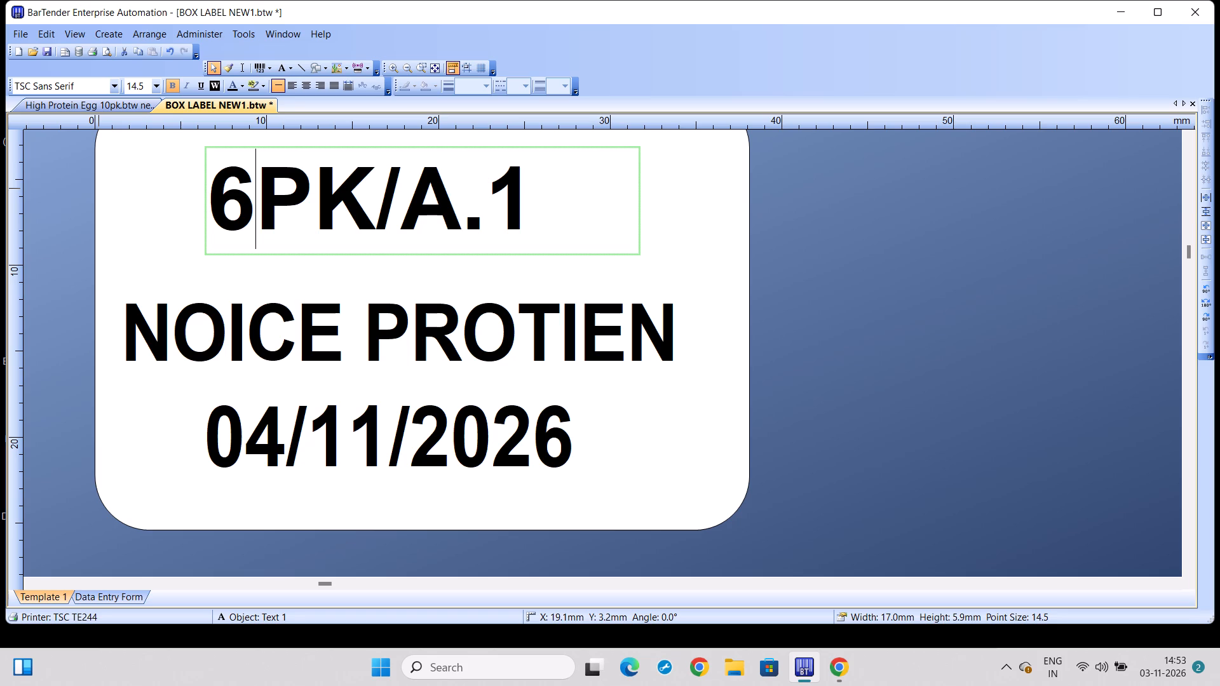
Print 10 copies of the 6PK/A.1 NOICE PROTIEN label on the TSC TE244 printer.
key("ctrl+p")
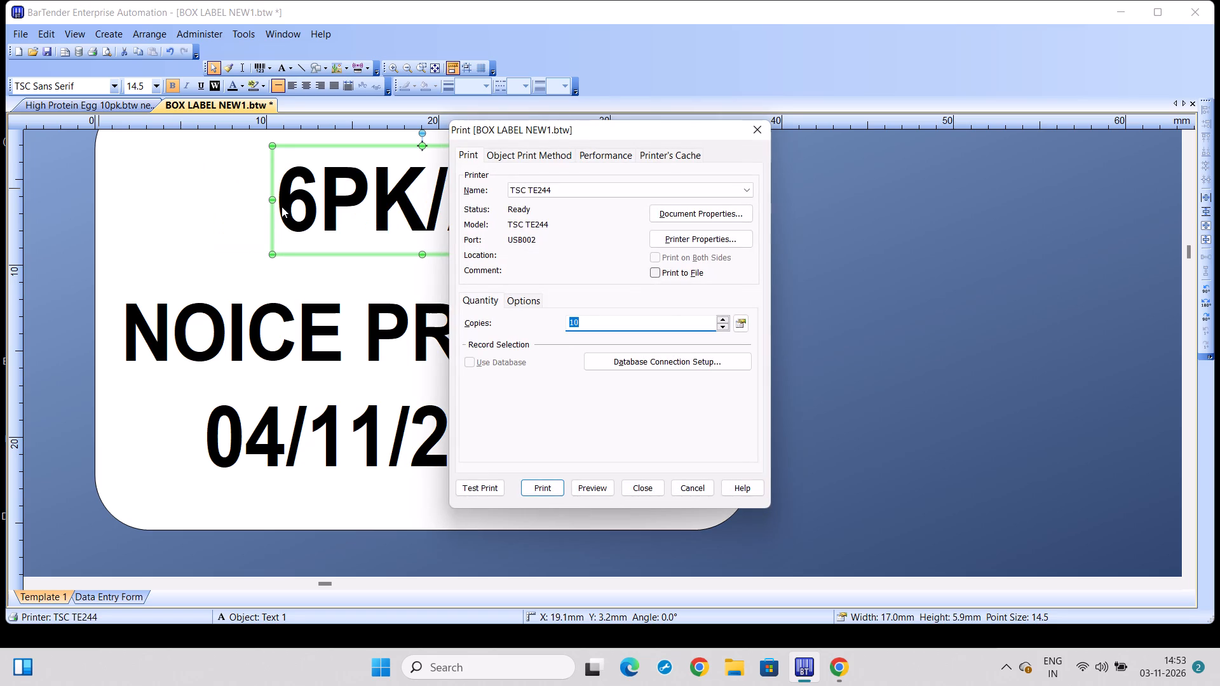
key("Return")
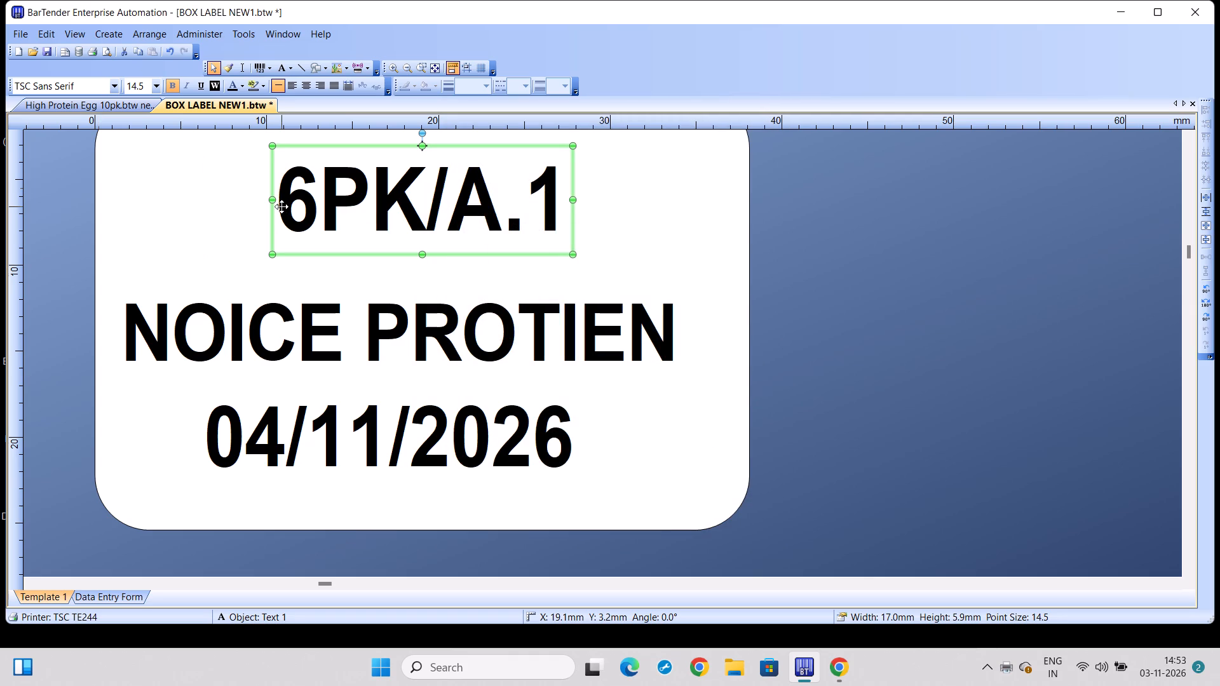
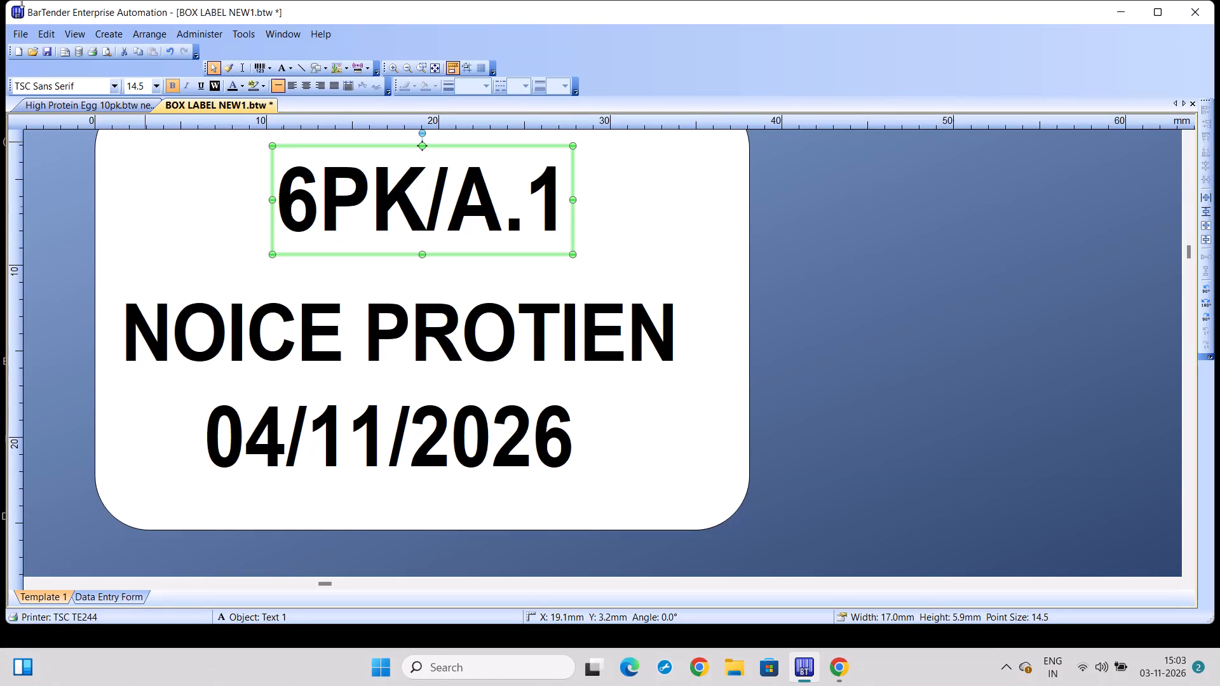
Open the label document cd Protein Brown 10pk - Copy from the Downloads folder.
left_click(36, 48)
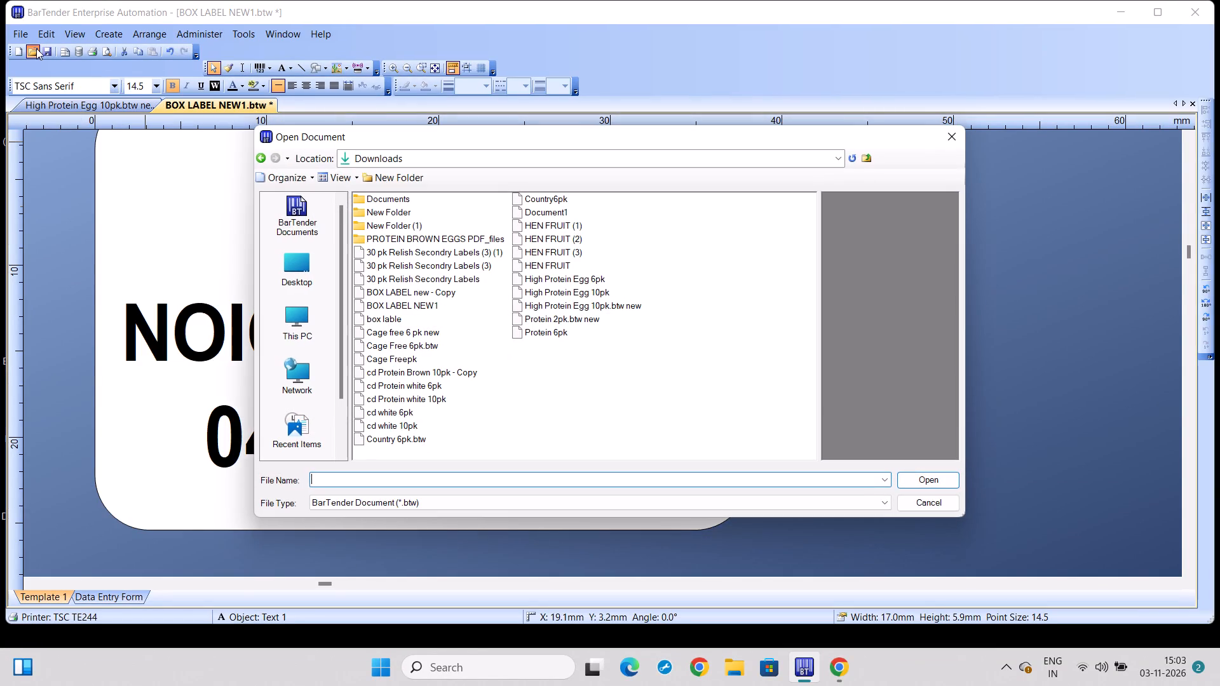
double_click(447, 374)
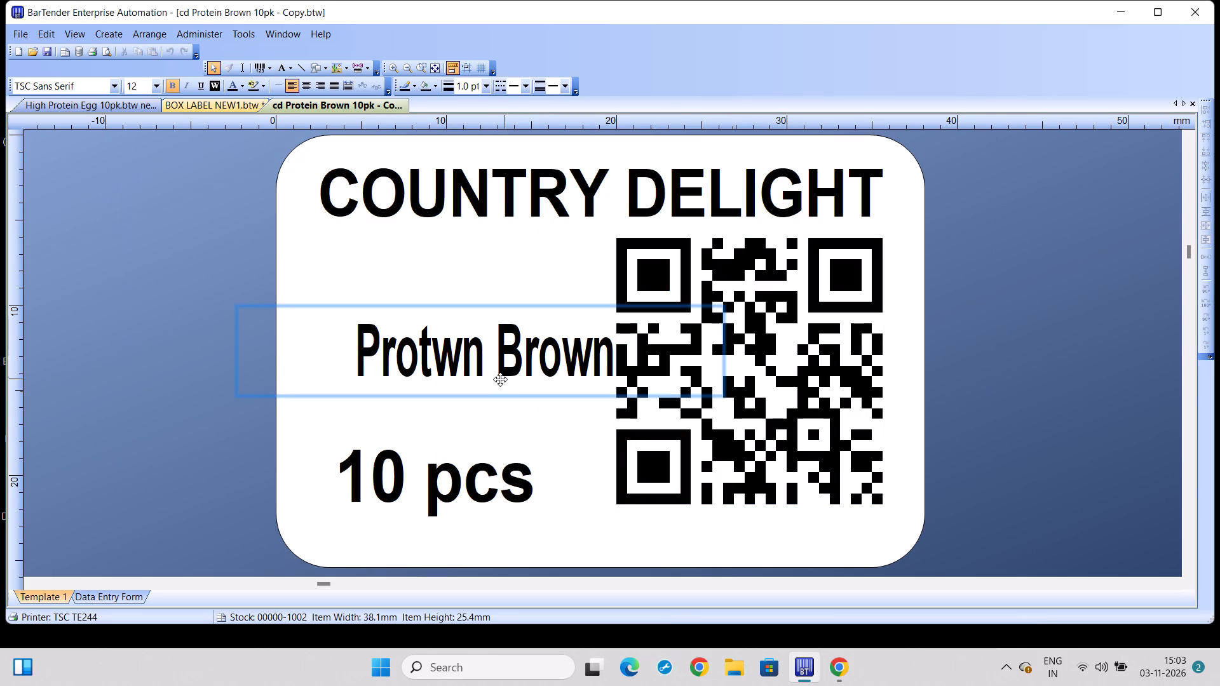
Correct the product name text on the Country Delight label to read Protein Brown Eggs.
double_click(473, 380)
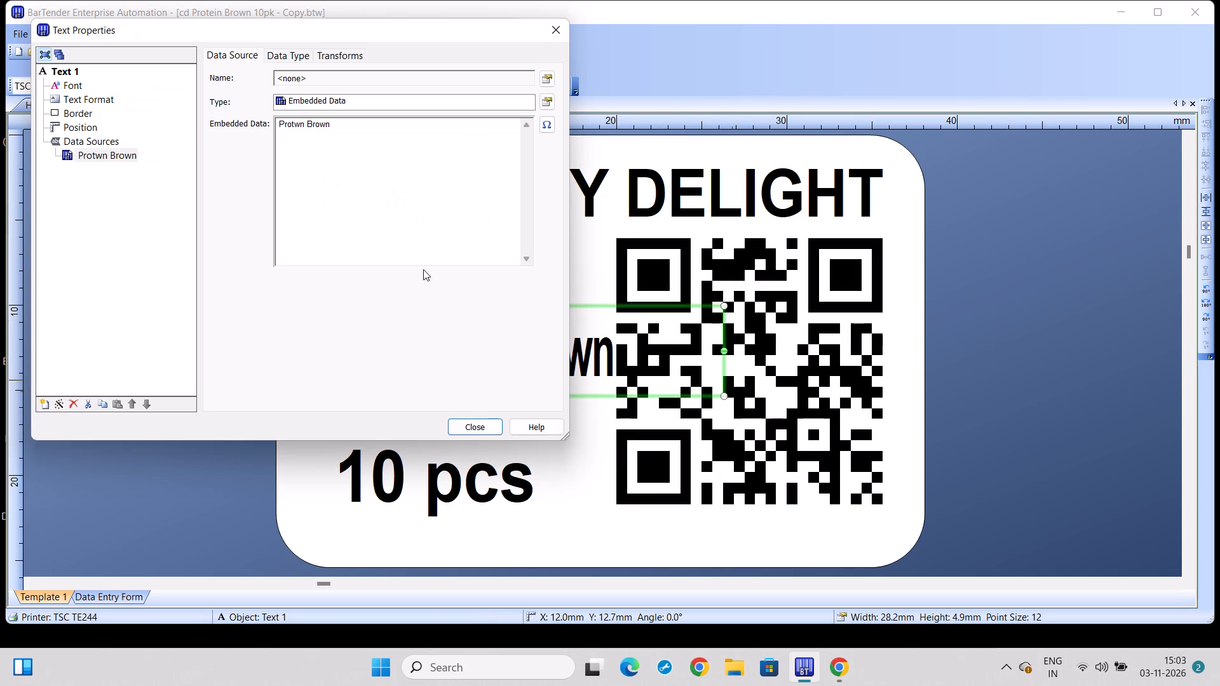
left_click(303, 126)
key("BackSpace")
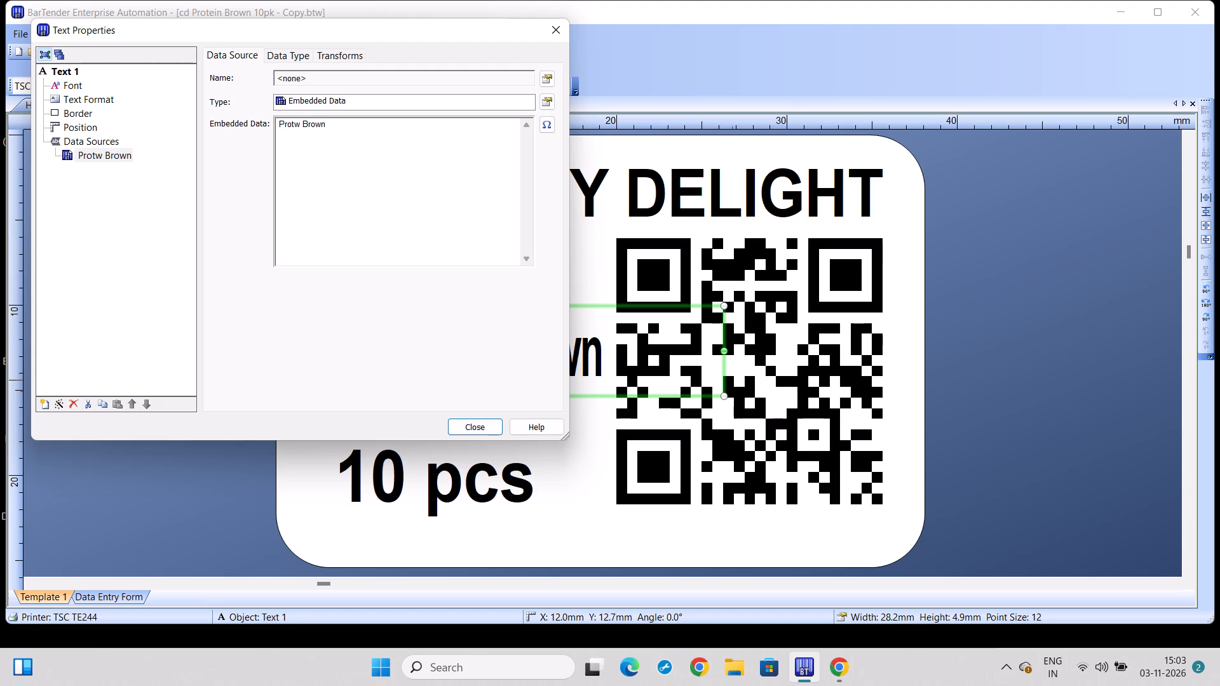
key("BackSpace")
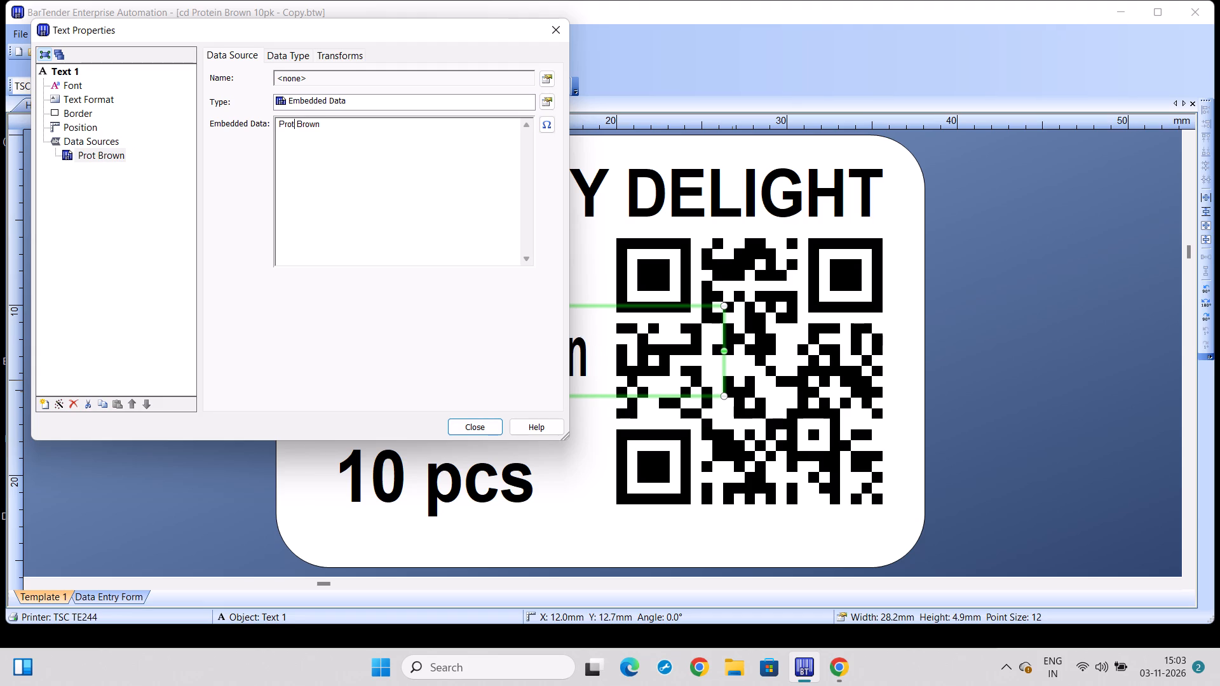
type("ei")
key("n")
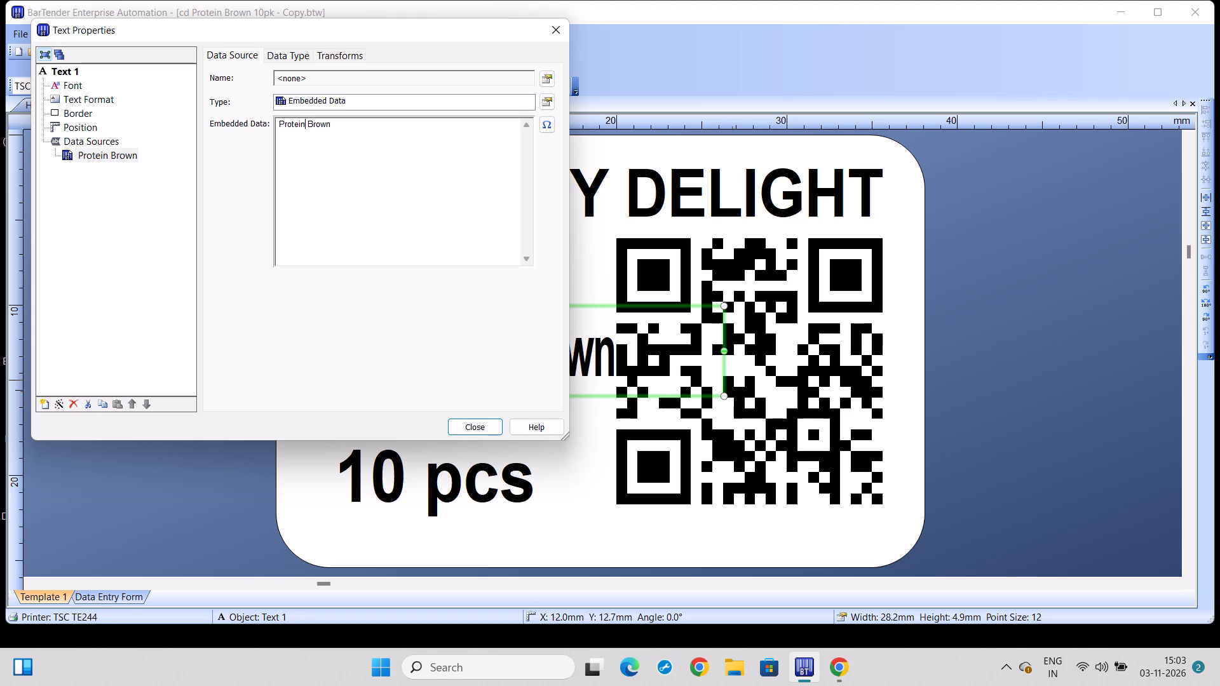
left_click(340, 123)
key("space")
type("e")
key("BackSpace")
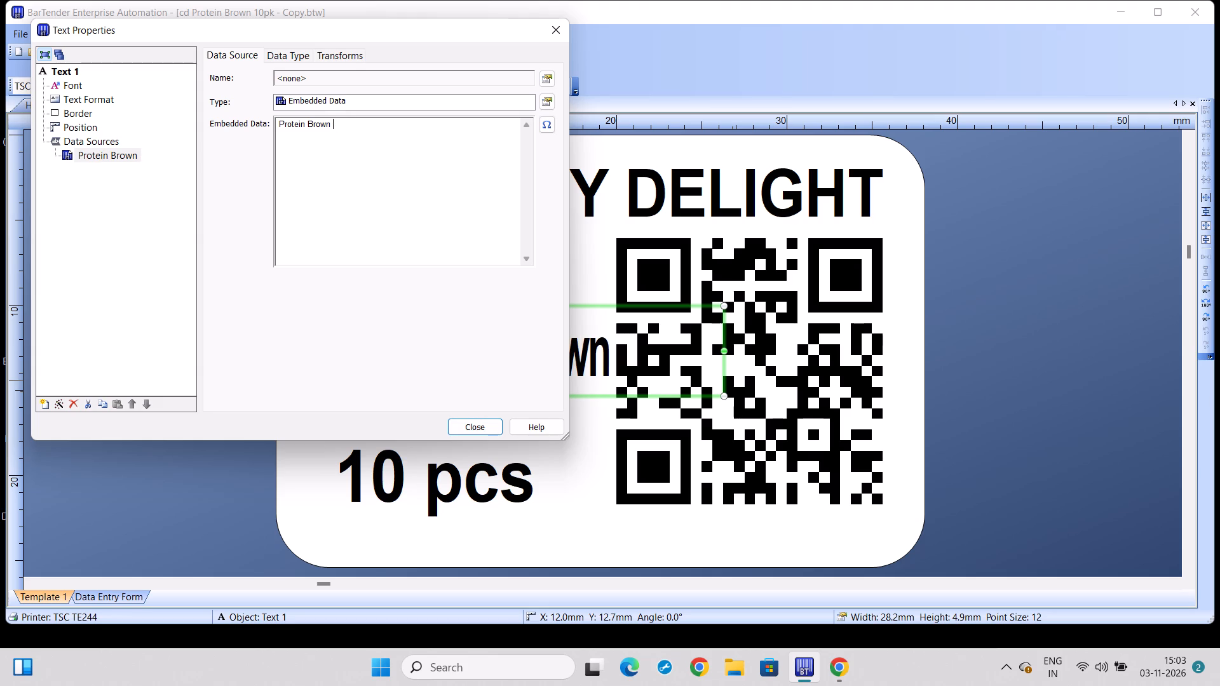
key("e")
type("ggs")
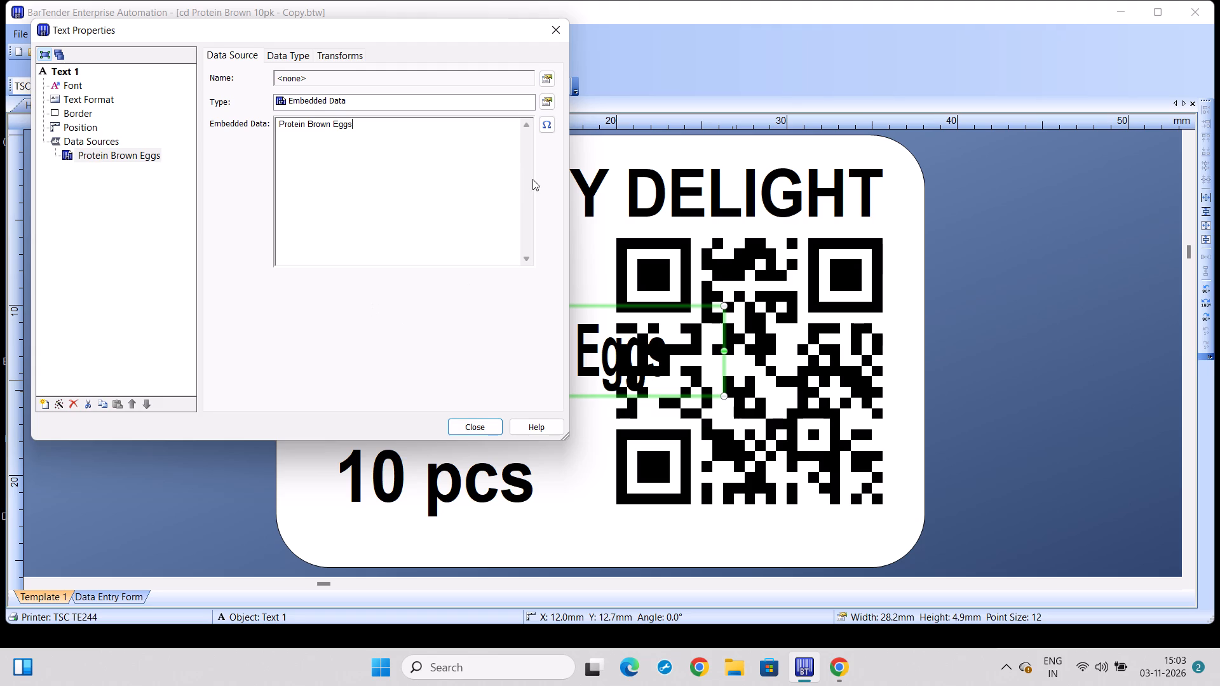
left_click(551, 27)
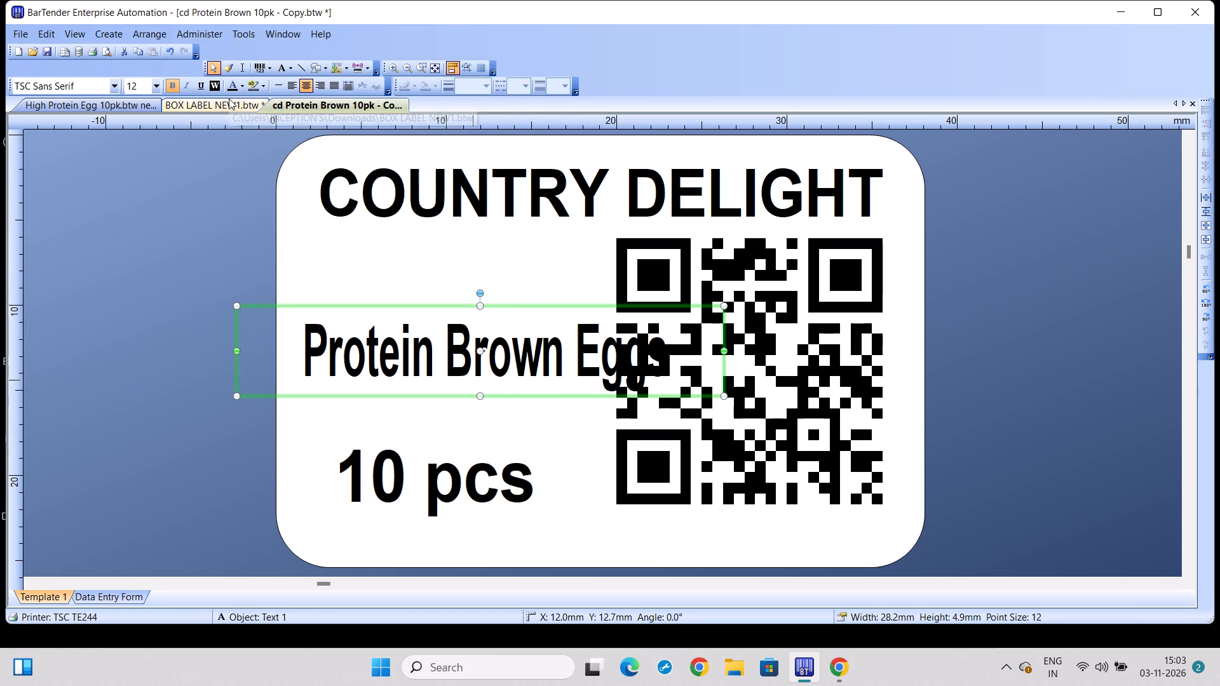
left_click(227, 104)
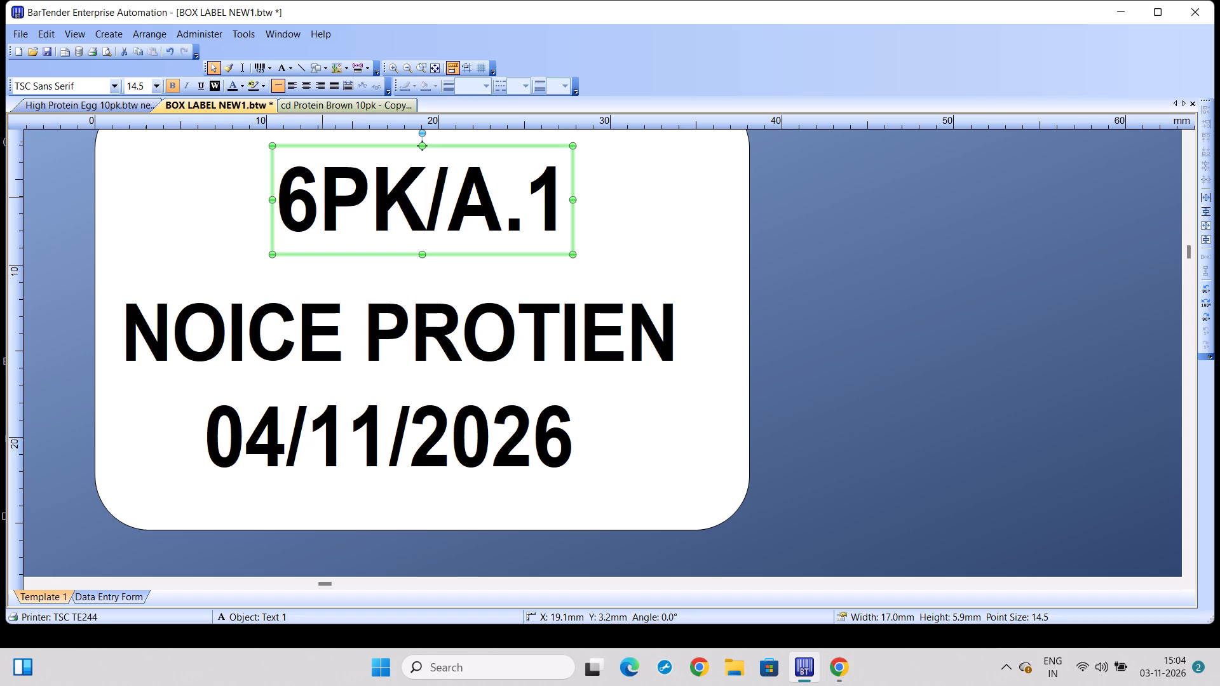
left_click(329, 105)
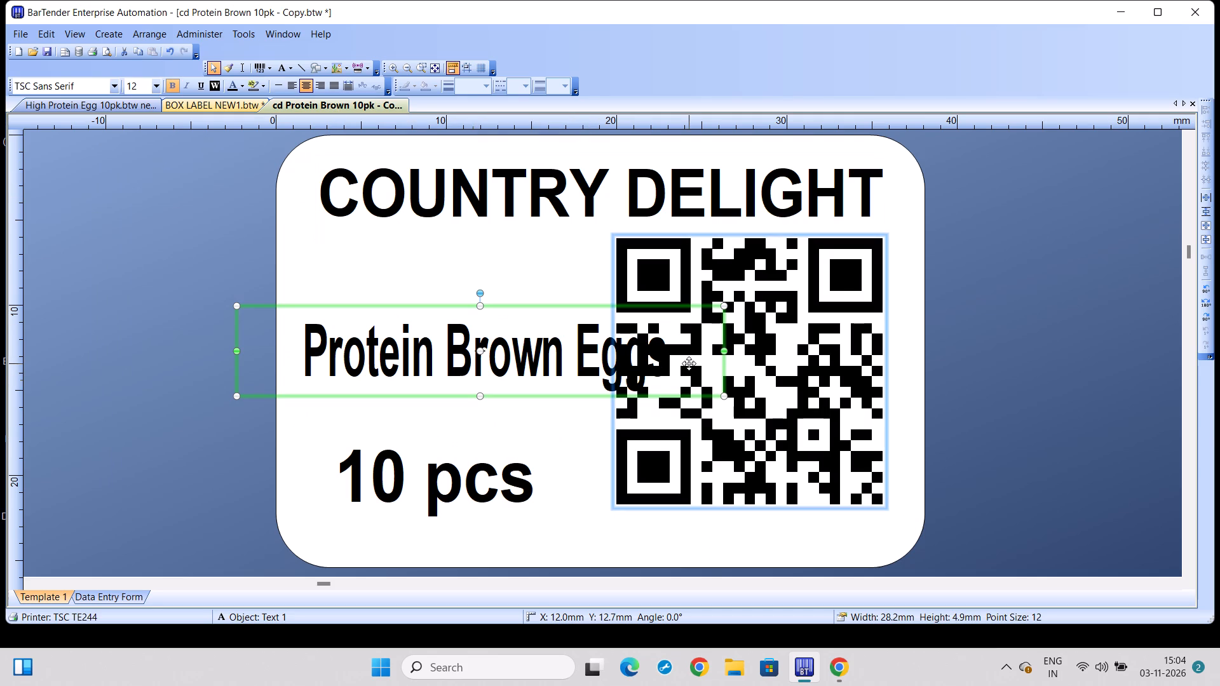
In the QR code's embedded data, change the date segment to 031126 and the final serial segment to 000000.
double_click(726, 361)
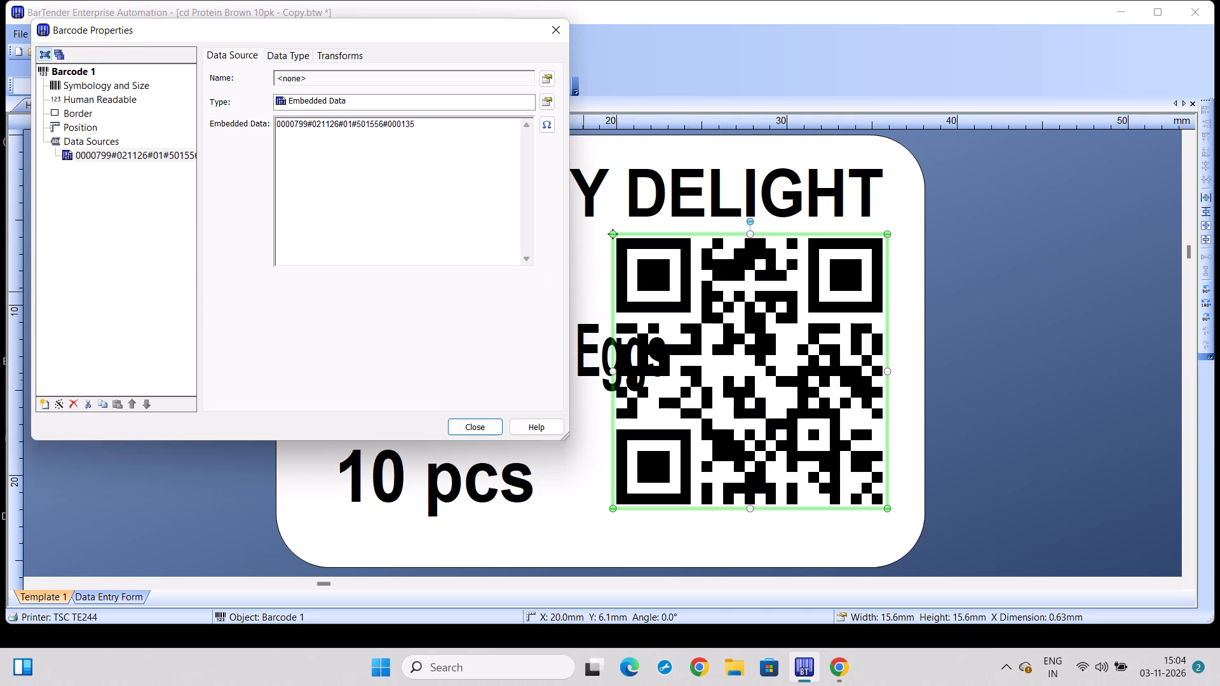
left_click(321, 125)
key("BackSpace")
key("3")
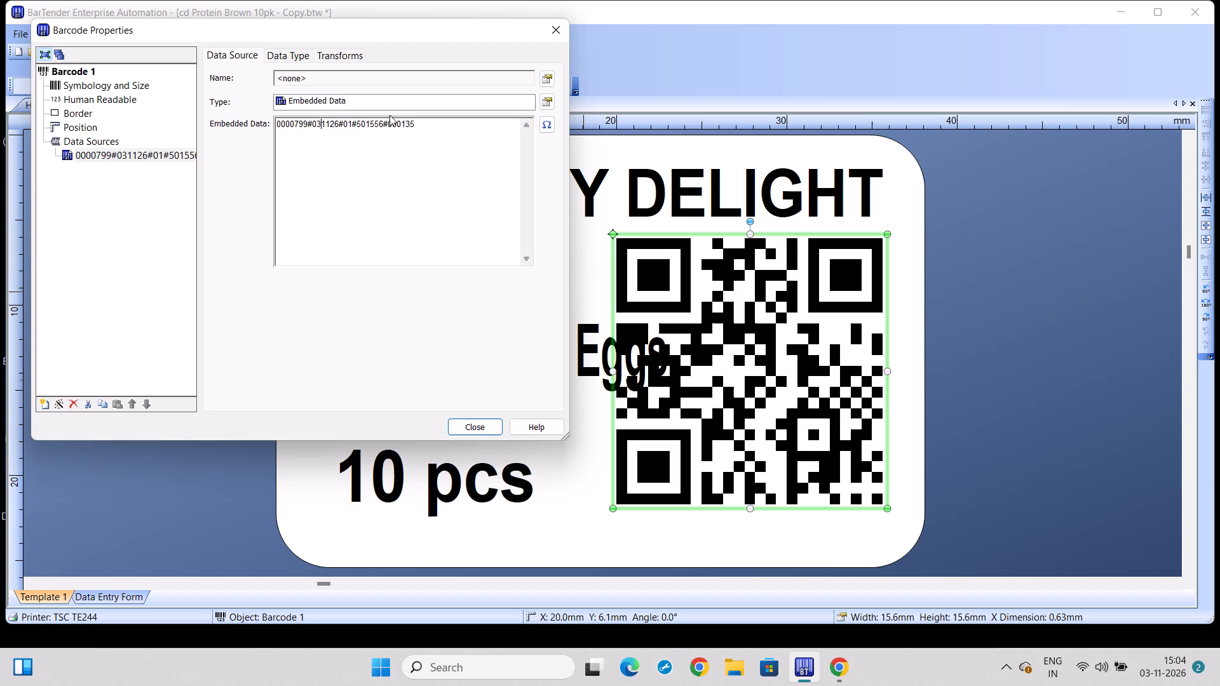
left_click(426, 126)
key("BackSpace")
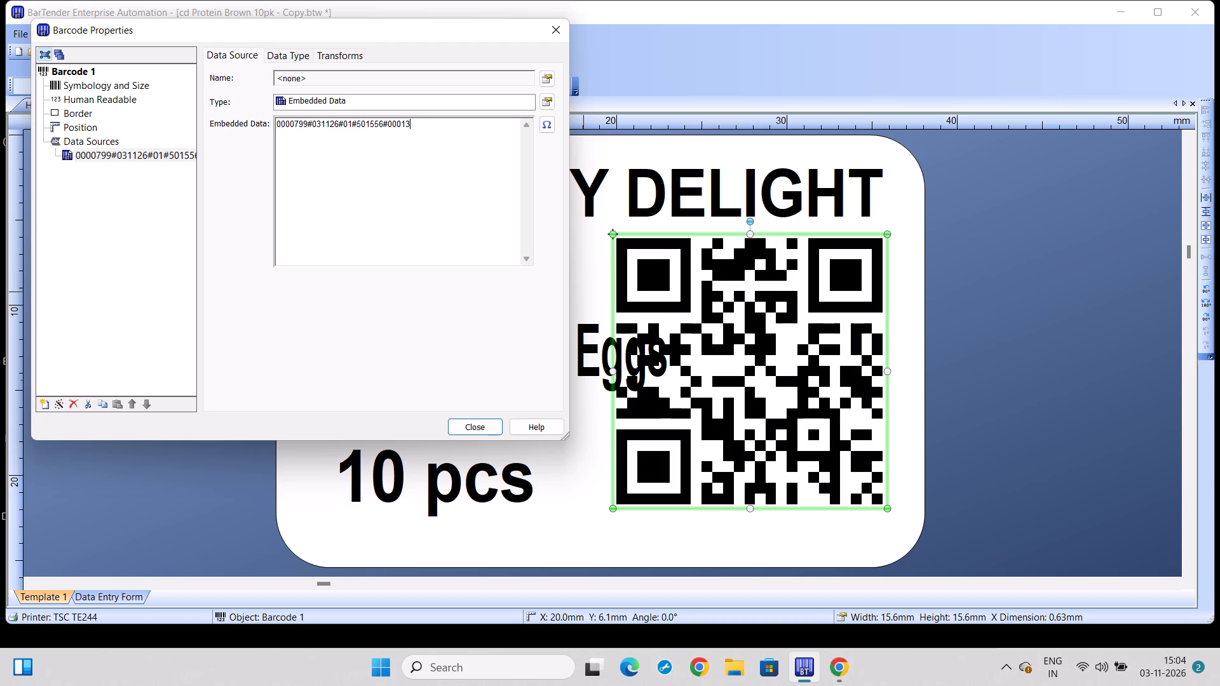
key("BackSpace")
key("BackSpace")
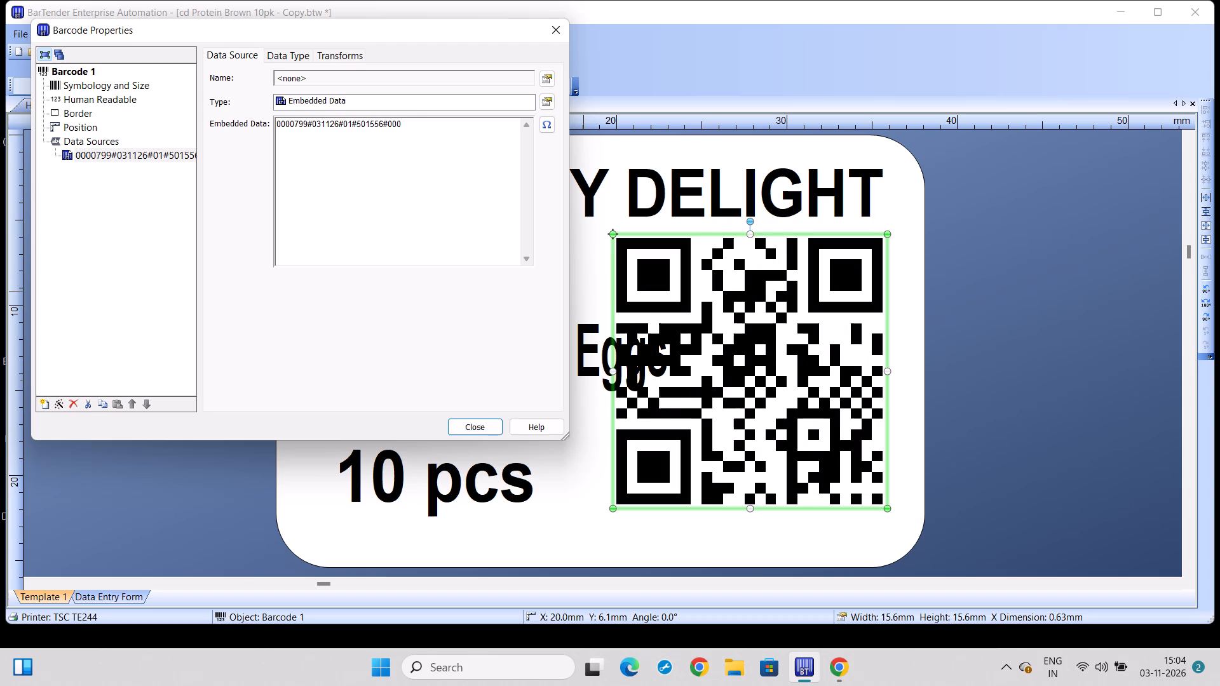
type("000")
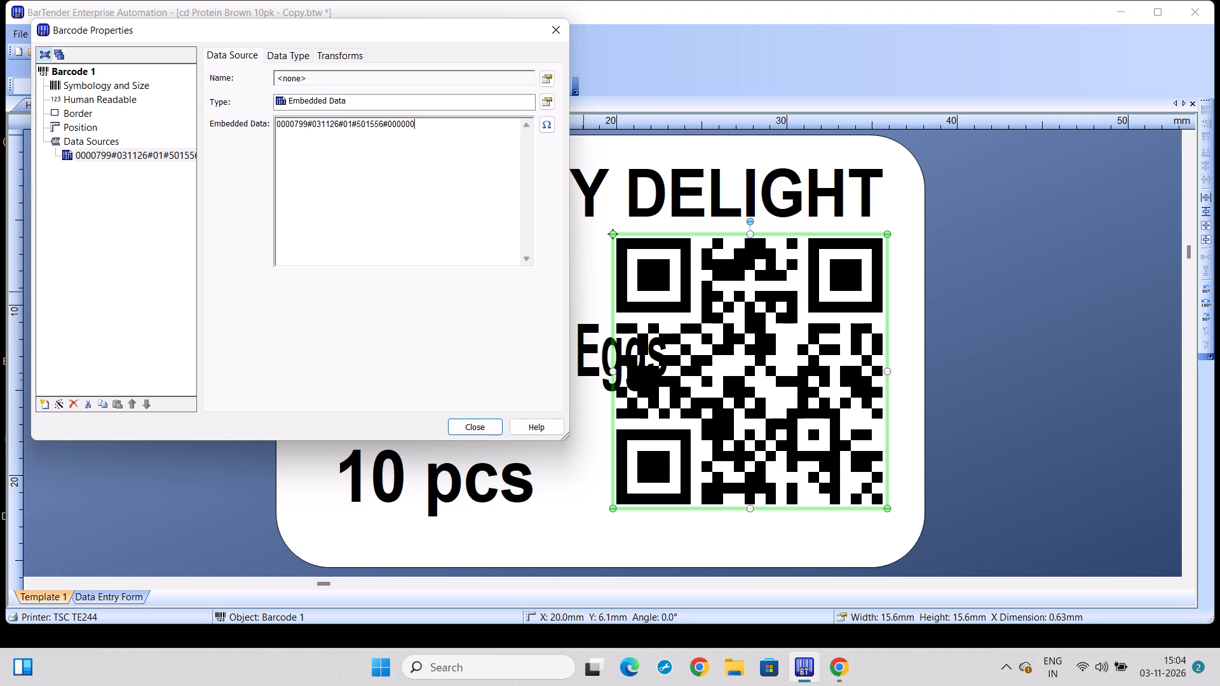
Change the segment before the serial in the QR code's embedded data to 501504 and close its properties.
left_click(383, 123)
key("BackSpace")
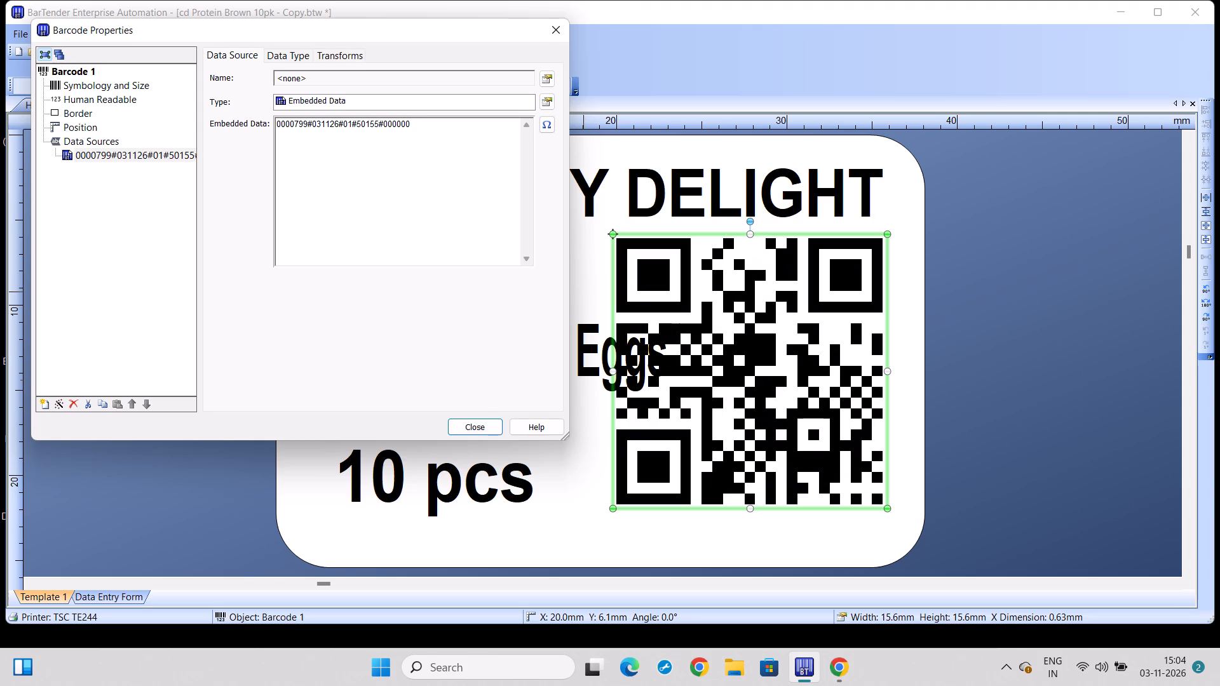
key("BackSpace")
key("BackSpace")
key("BackSpace")
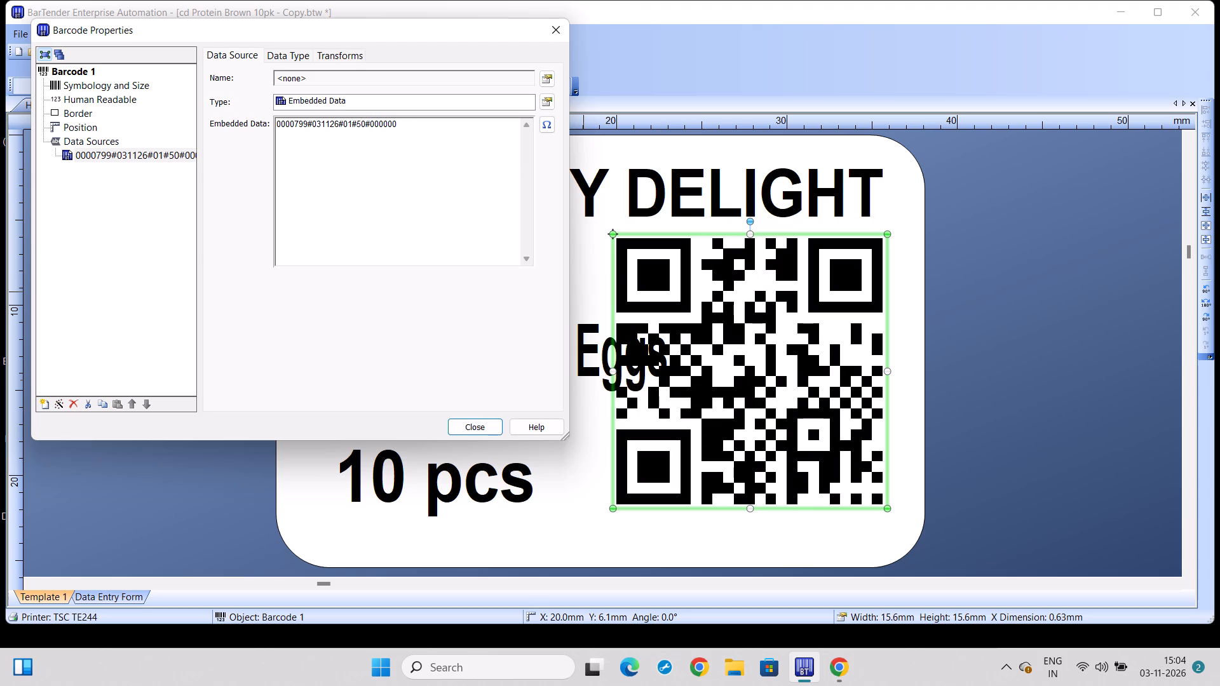
type("1504")
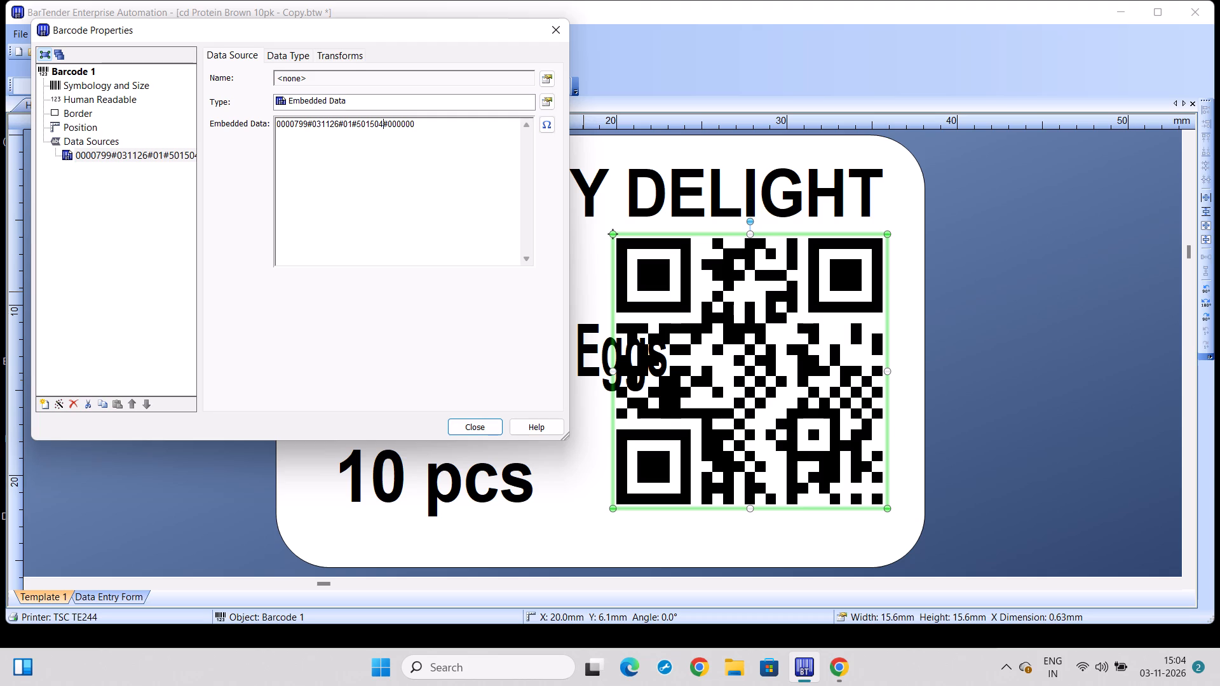
left_click(427, 125)
key("ctrl+p")
left_click(559, 32)
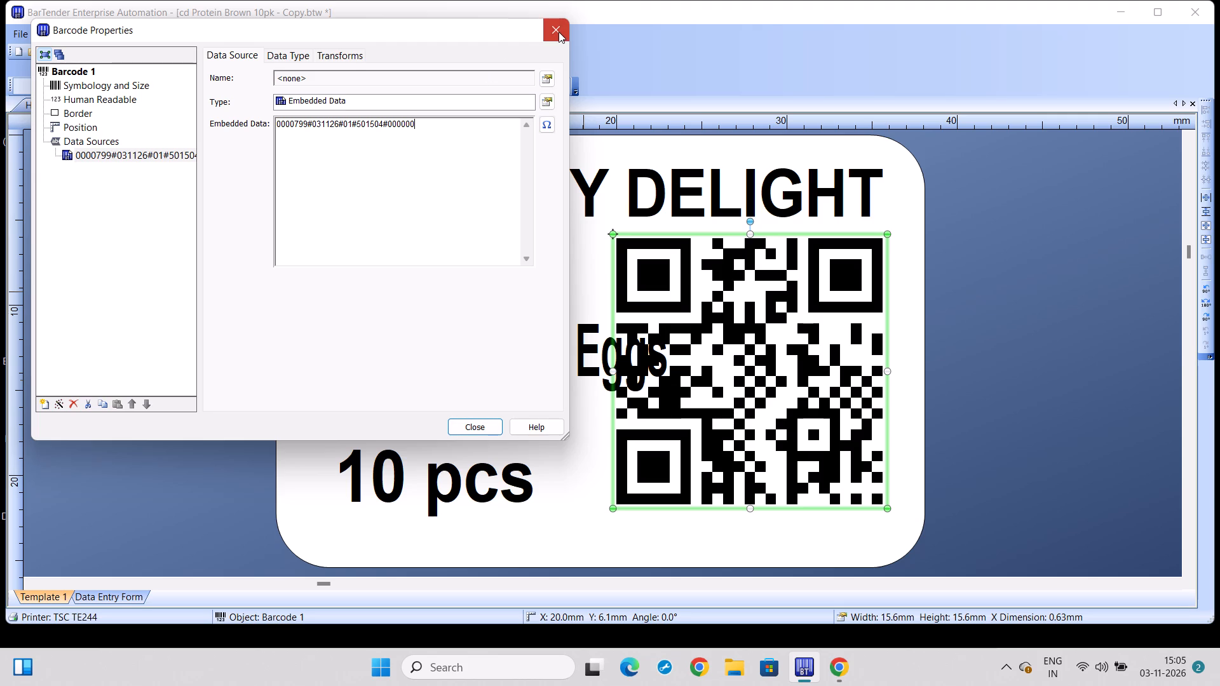
Print the Protein Brown Eggs 10 pcs label on the TSC TE244 printer with 250 serial numbers.
key("ctrl+p")
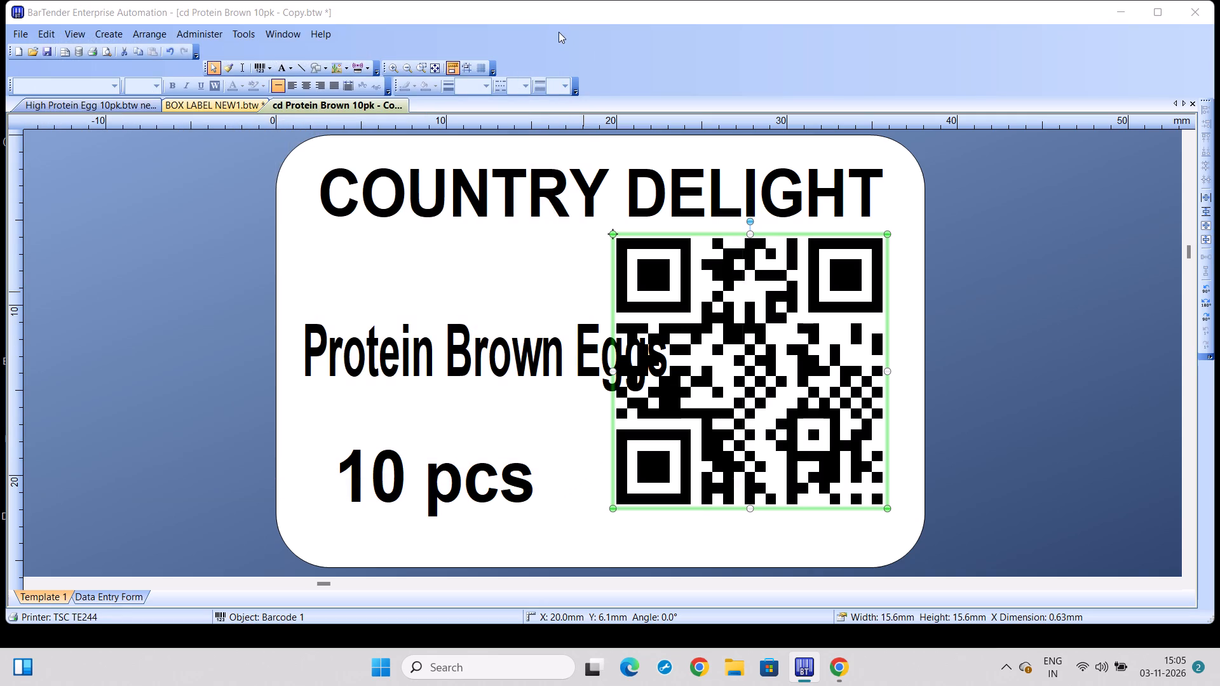
left_click(626, 326)
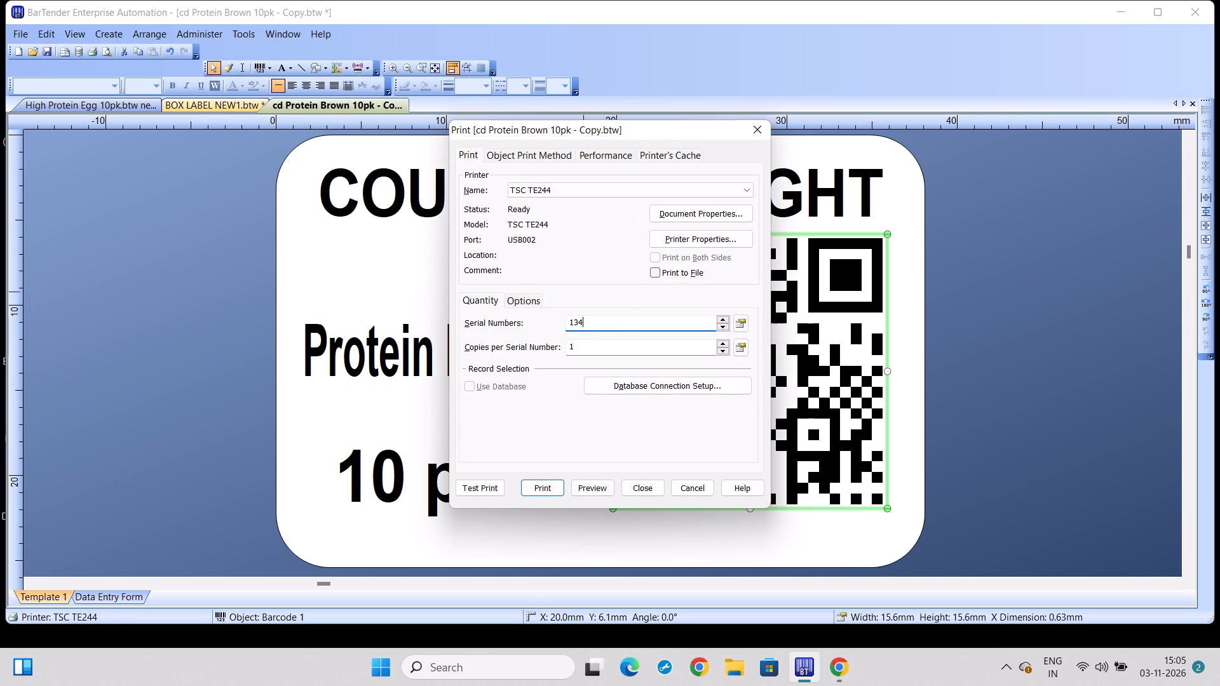
key("BackSpace")
key("BackSpace")
key("BackSpace")
type("250")
key("Return")
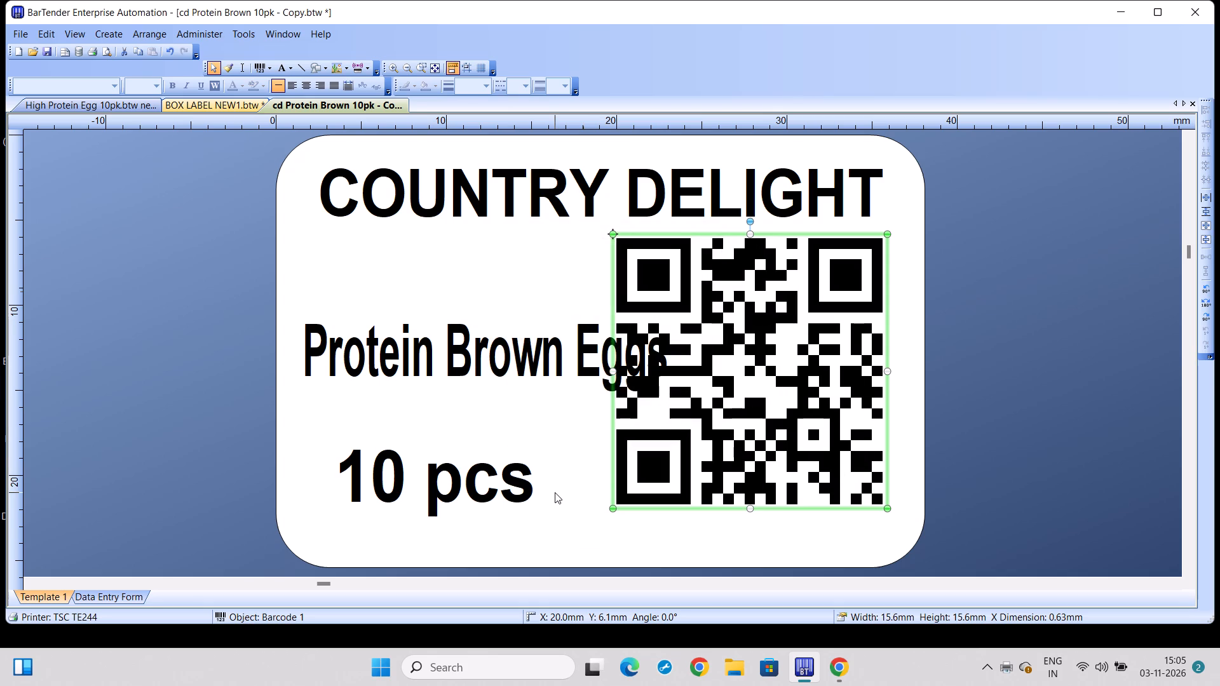
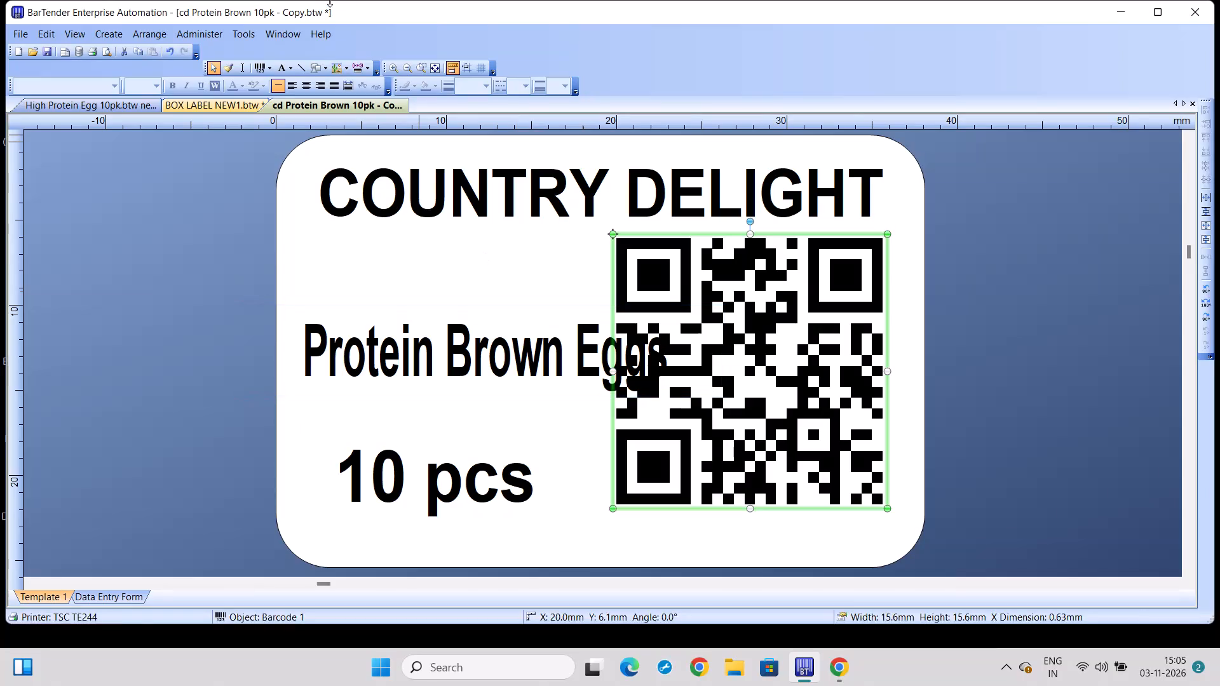
In the BOX LABEL NEW1 document, change the product name line to PROTIEN MAX.
left_click(199, 103)
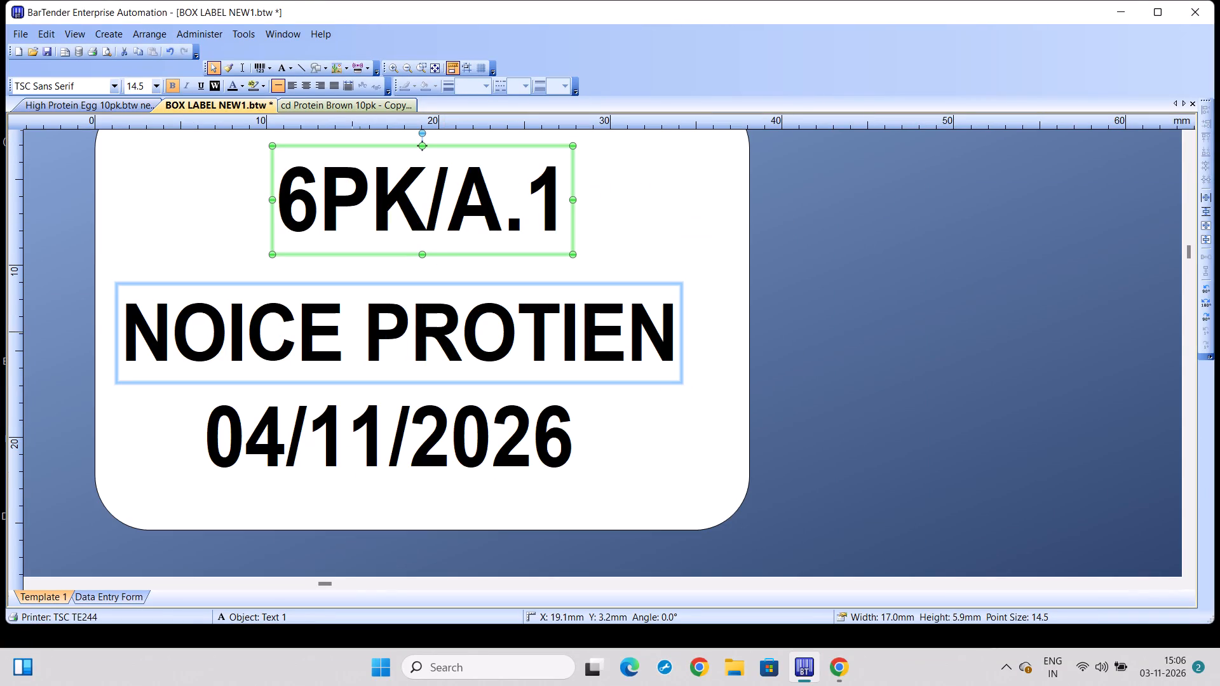
left_click(339, 332)
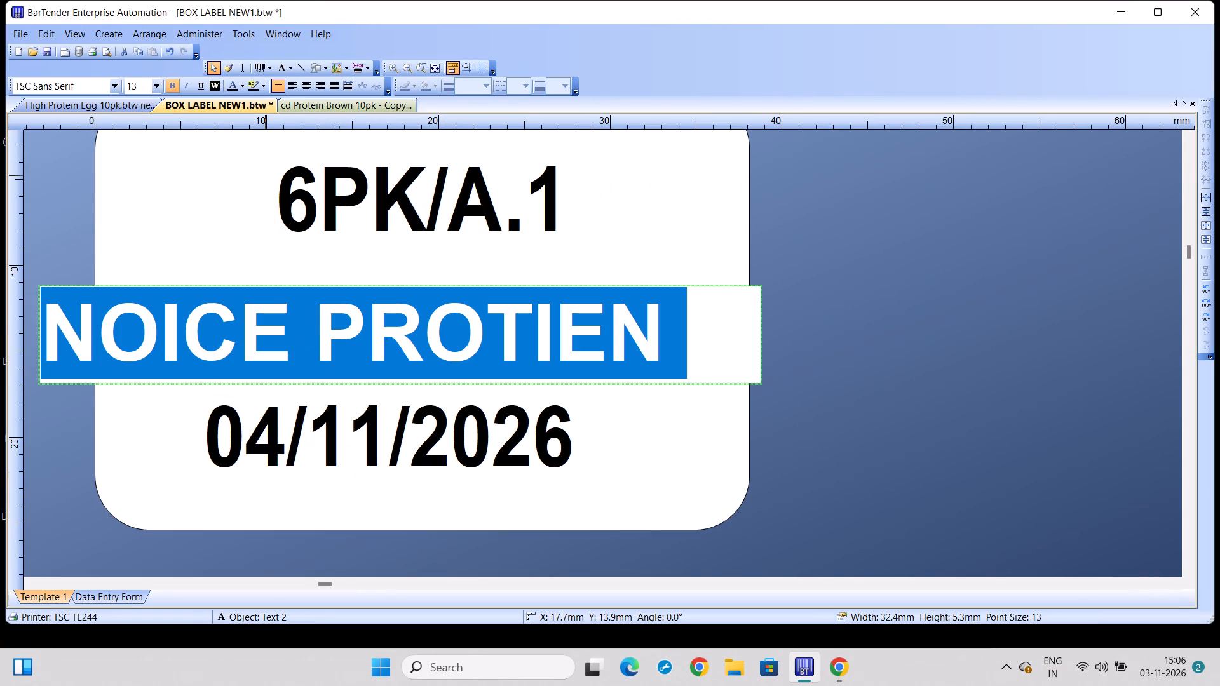
left_click(281, 332)
key("BackSpace")
key("BackSpace")
key("BackSpace")
key("BackSpace")
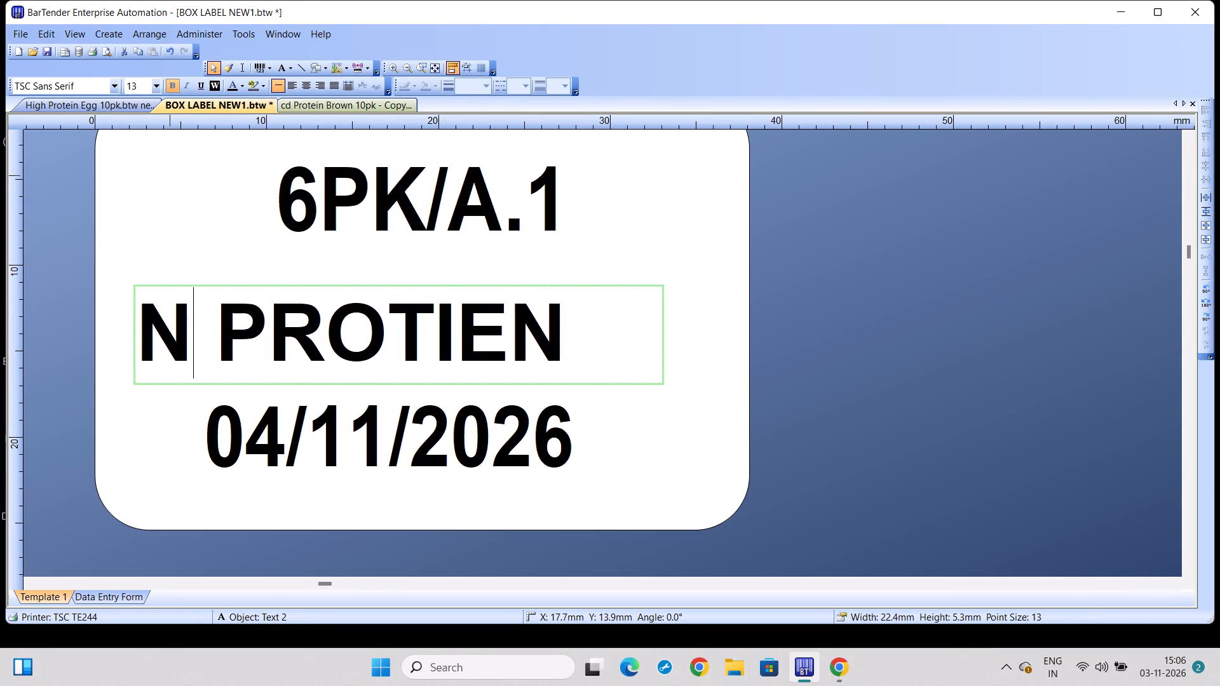
key("BackSpace")
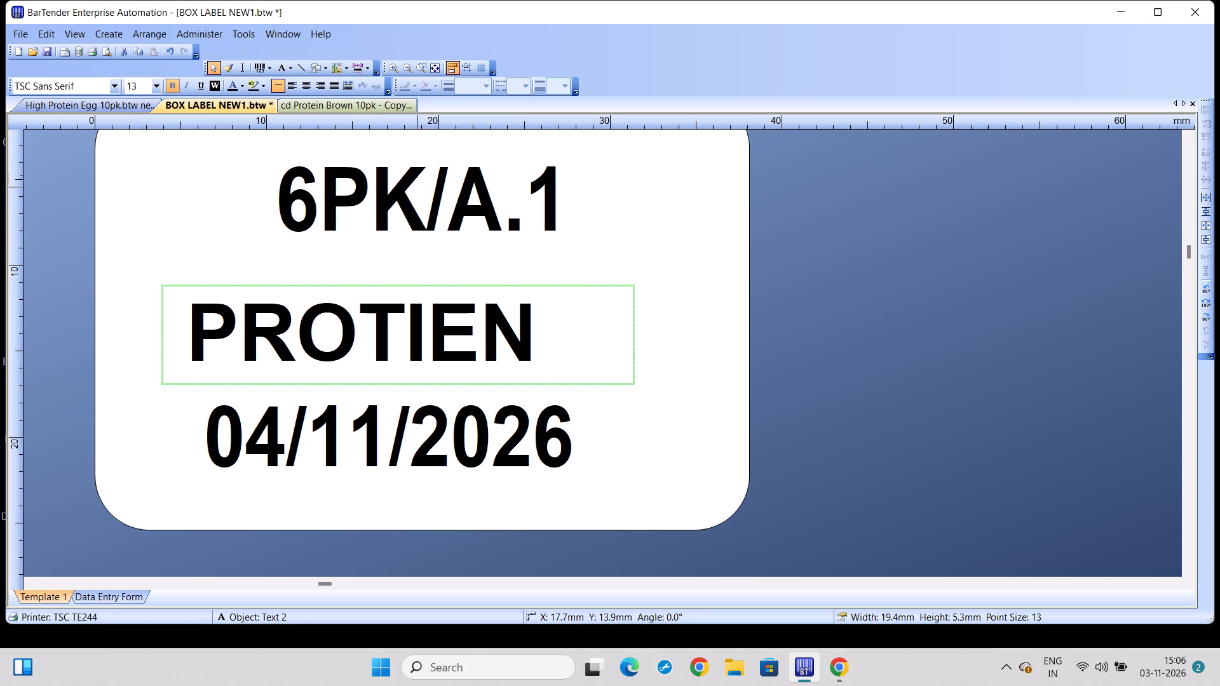
left_click(557, 344)
key("space")
type("max")
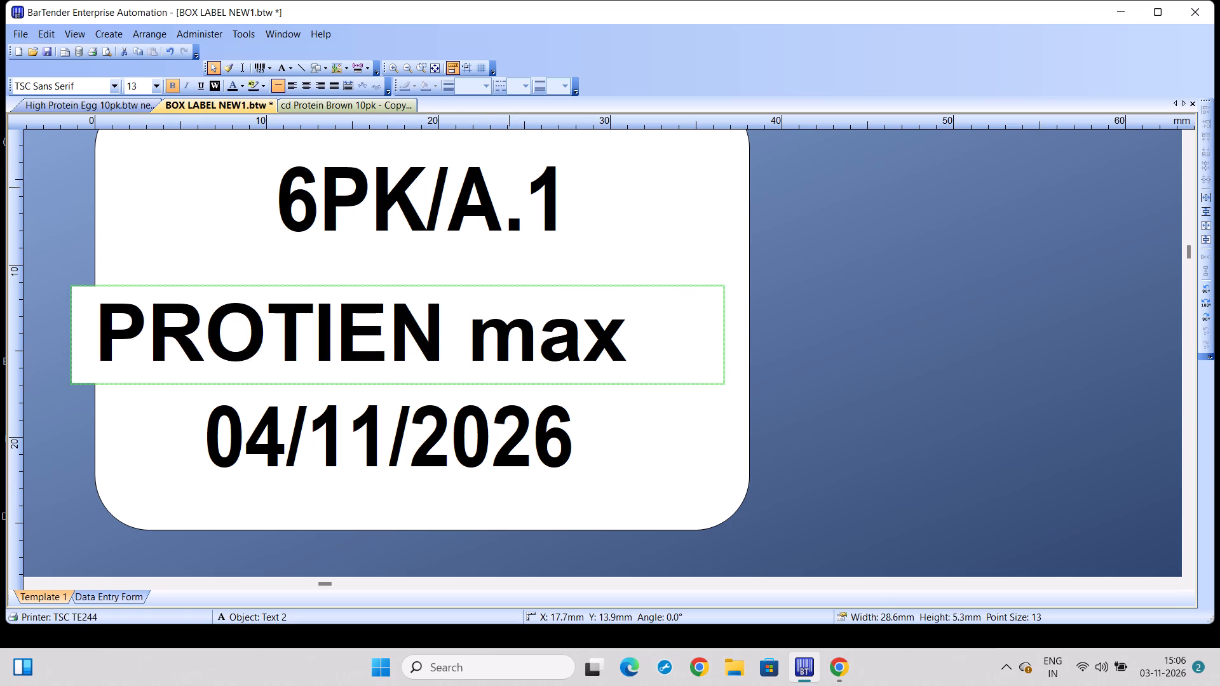
key("BackSpace")
key("BackSpace")
key("BackSpace")
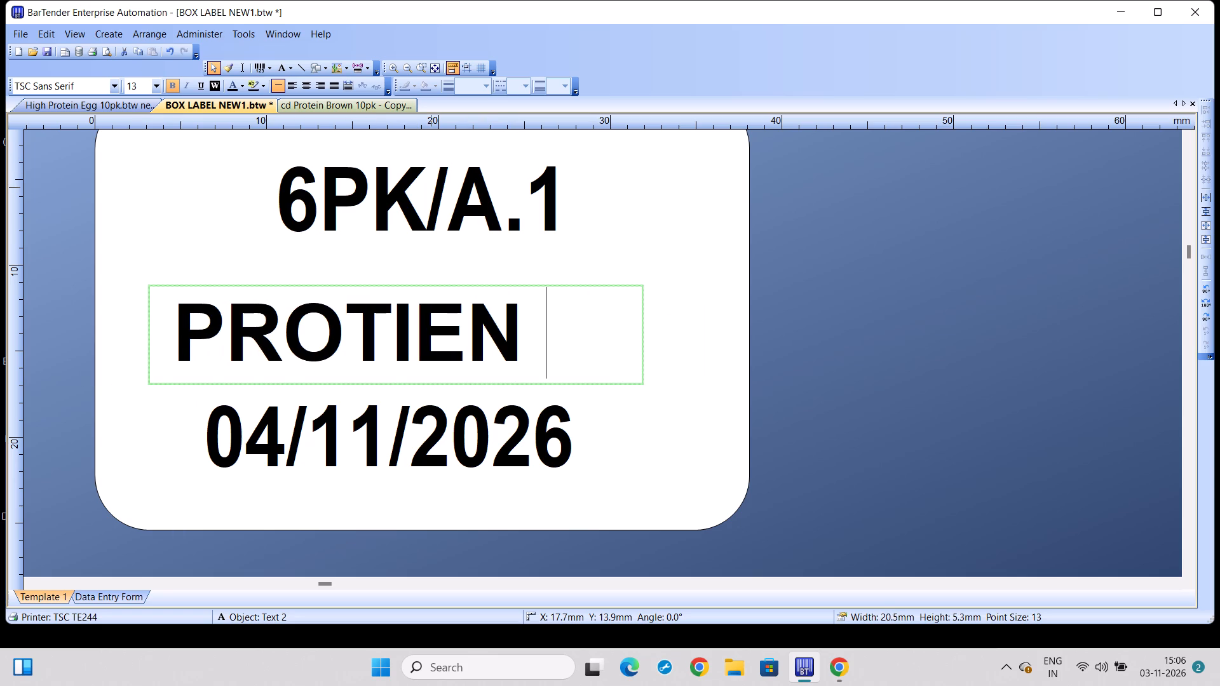
type("MAX")
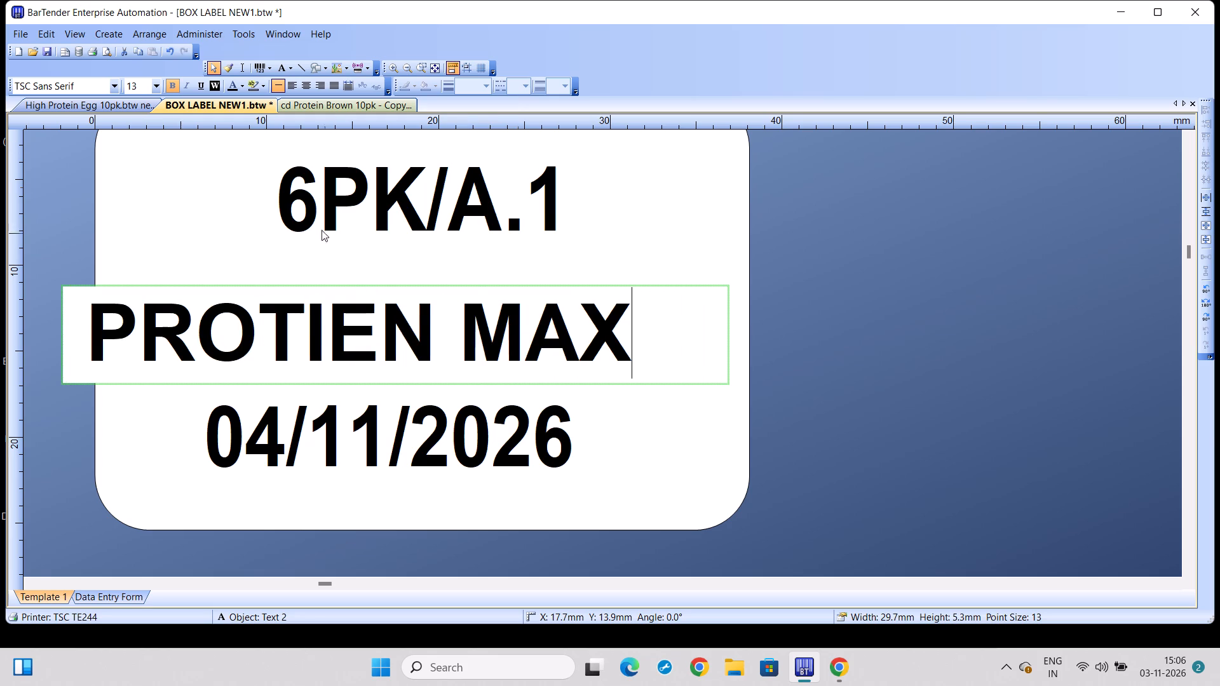
Change the pack code line above the product name to 10PK/A.1.
left_click(314, 210)
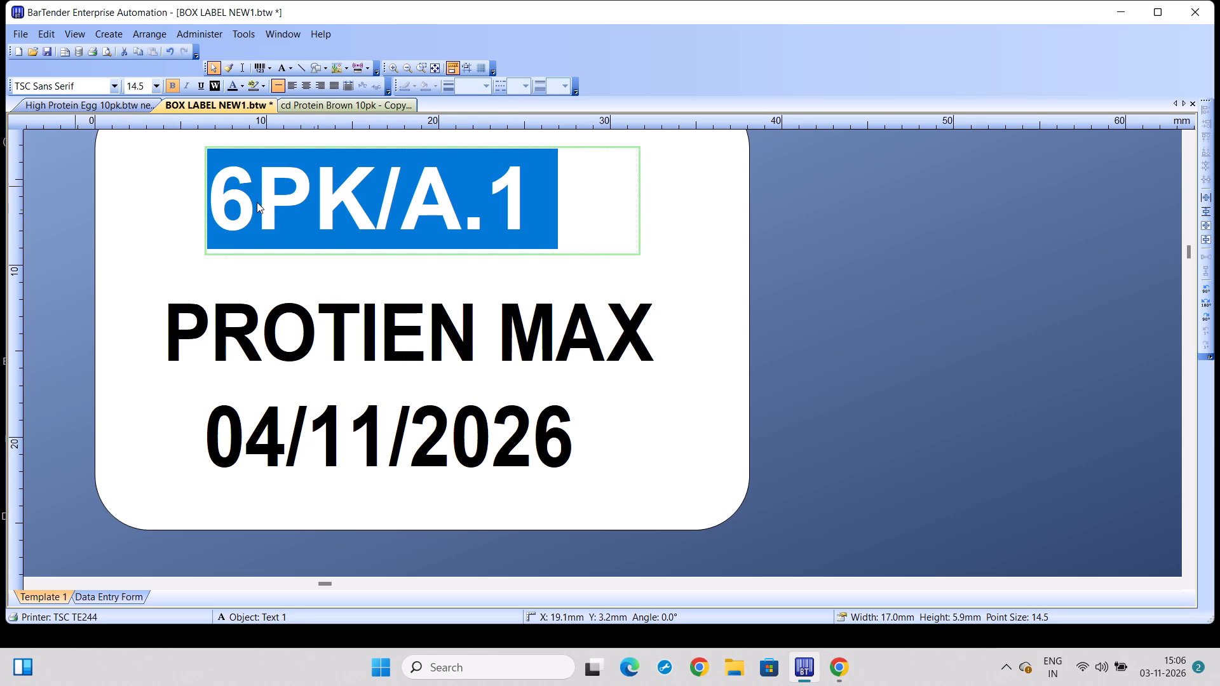
left_click(254, 198)
key("BackSpace")
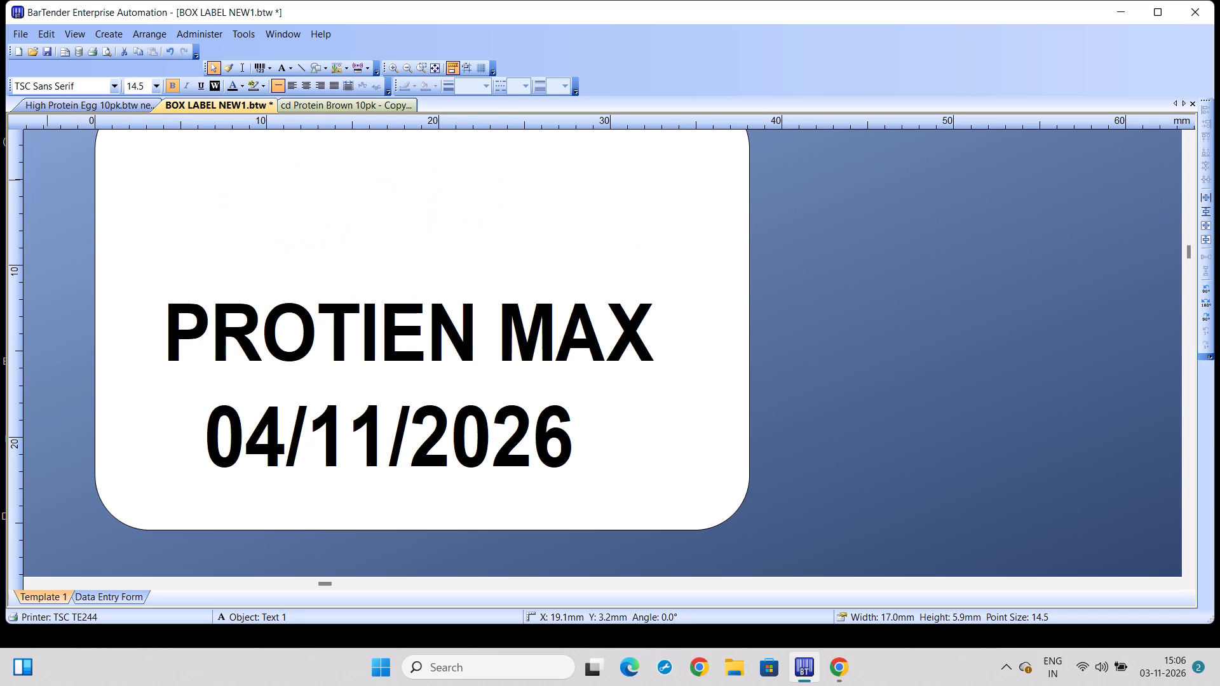
type("10")
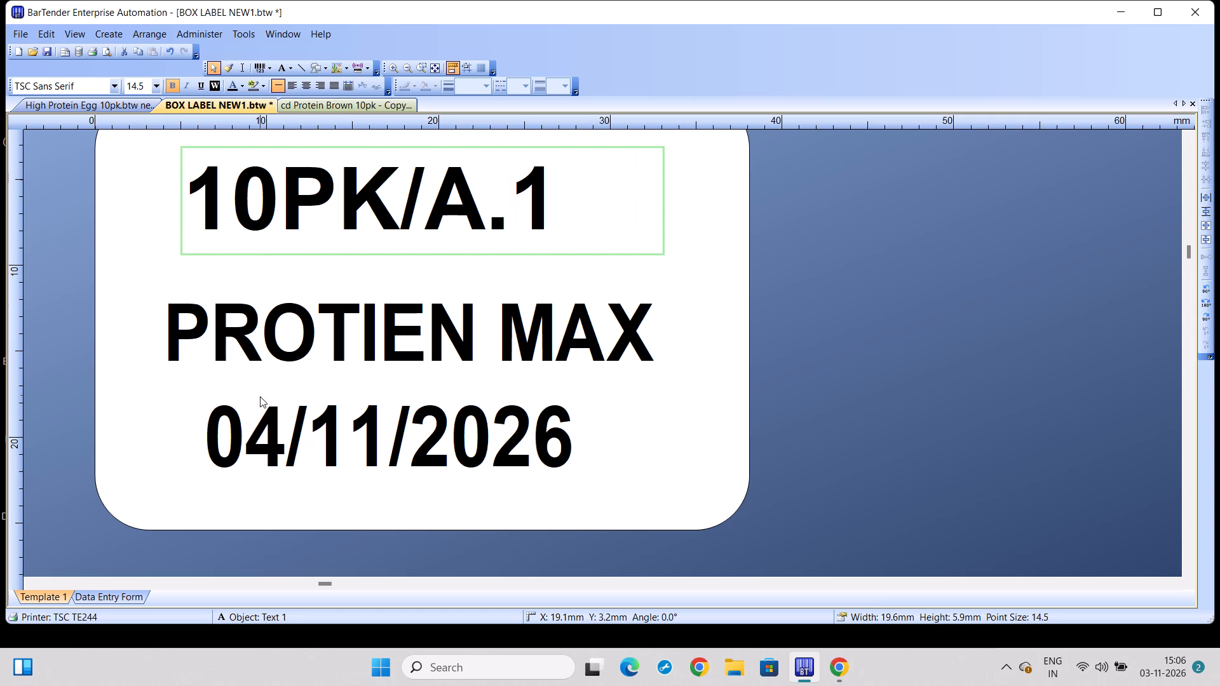
Change the date line on the box label to 05/11/2026.
left_click(283, 422)
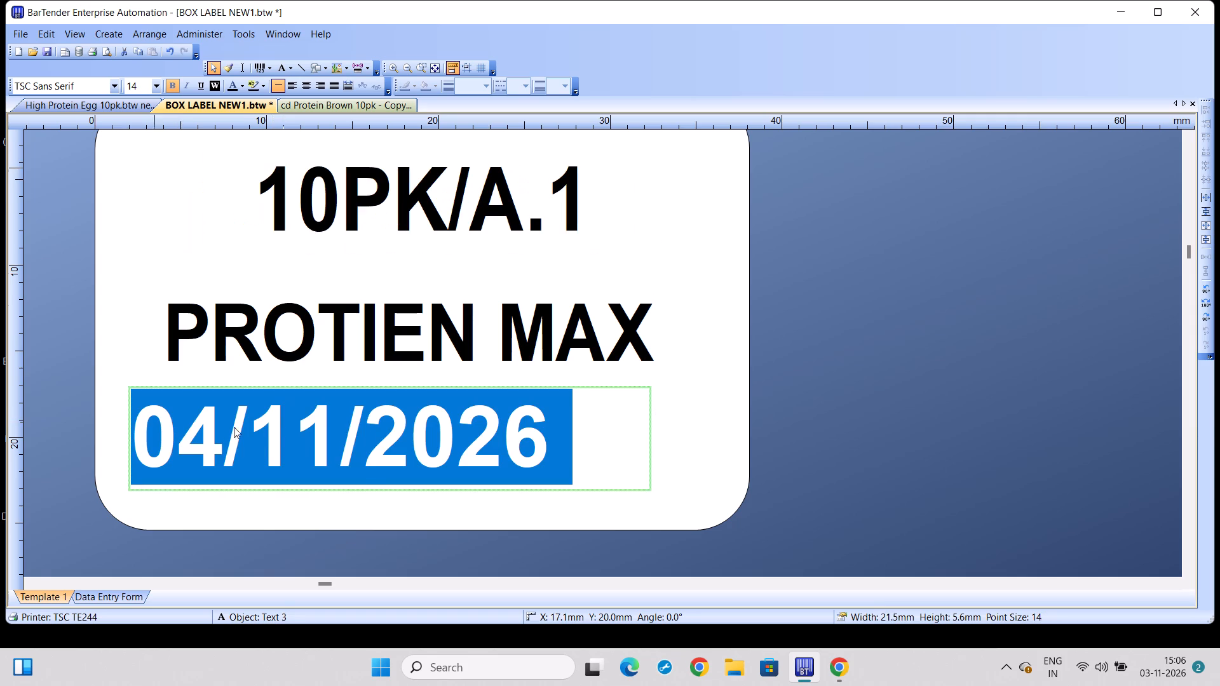
left_click(220, 426)
key("BackSpace")
key("5")
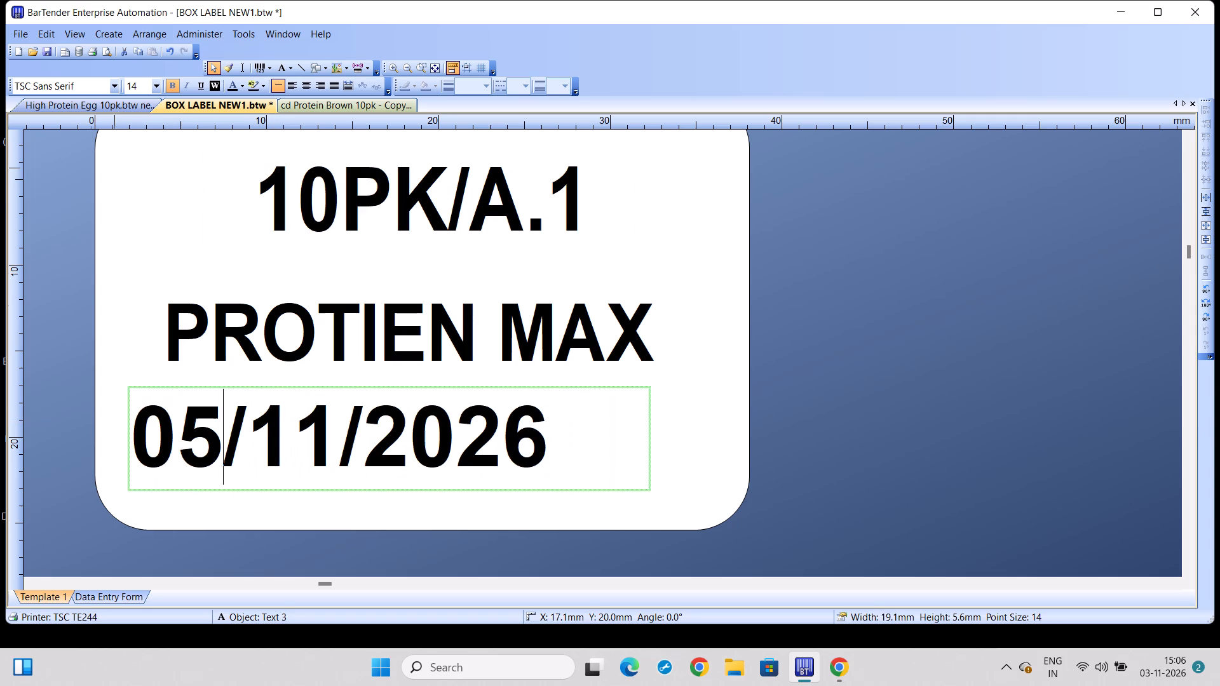
Print 50 copies of the 10PK/A.1 PROTIEN MAX box label on the TSC TE244 printer.
key("ctrl+p")
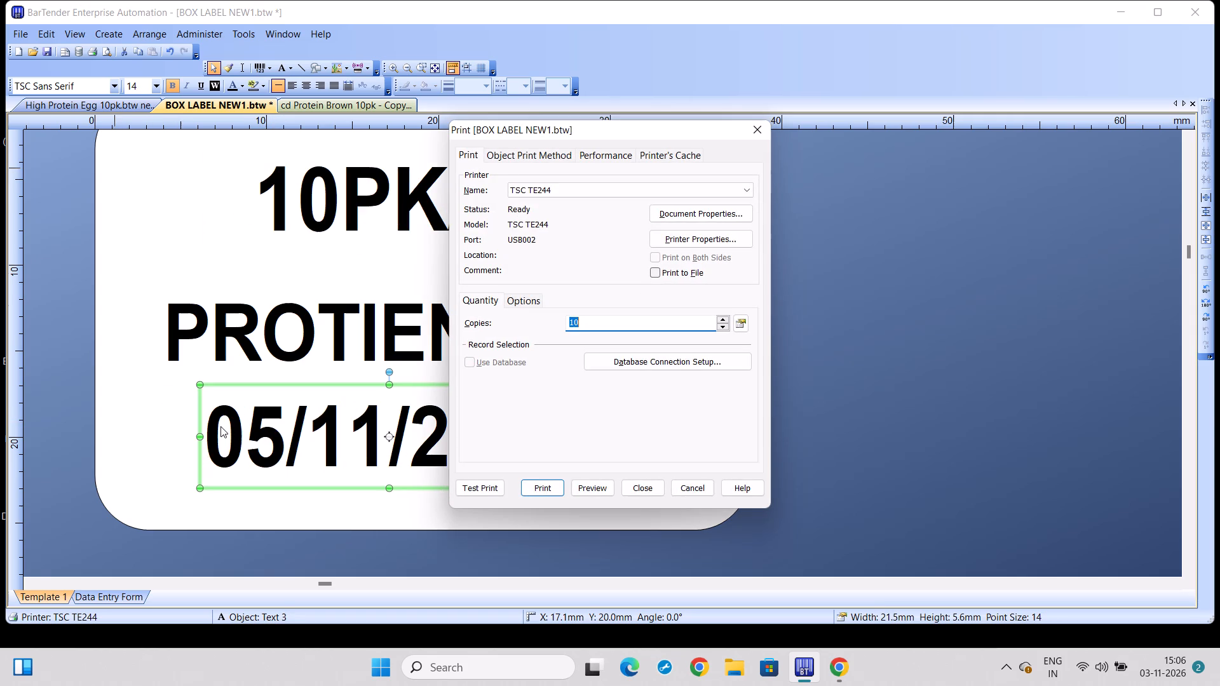
type("50")
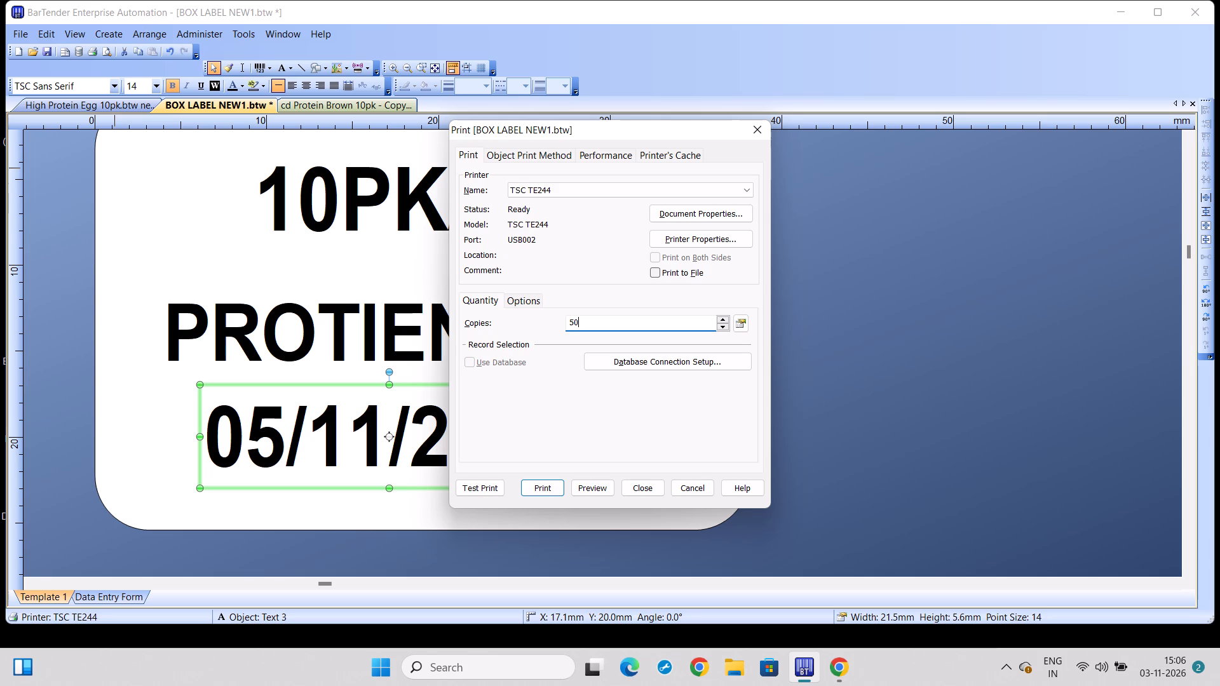
left_click(537, 498)
left_click(539, 486)
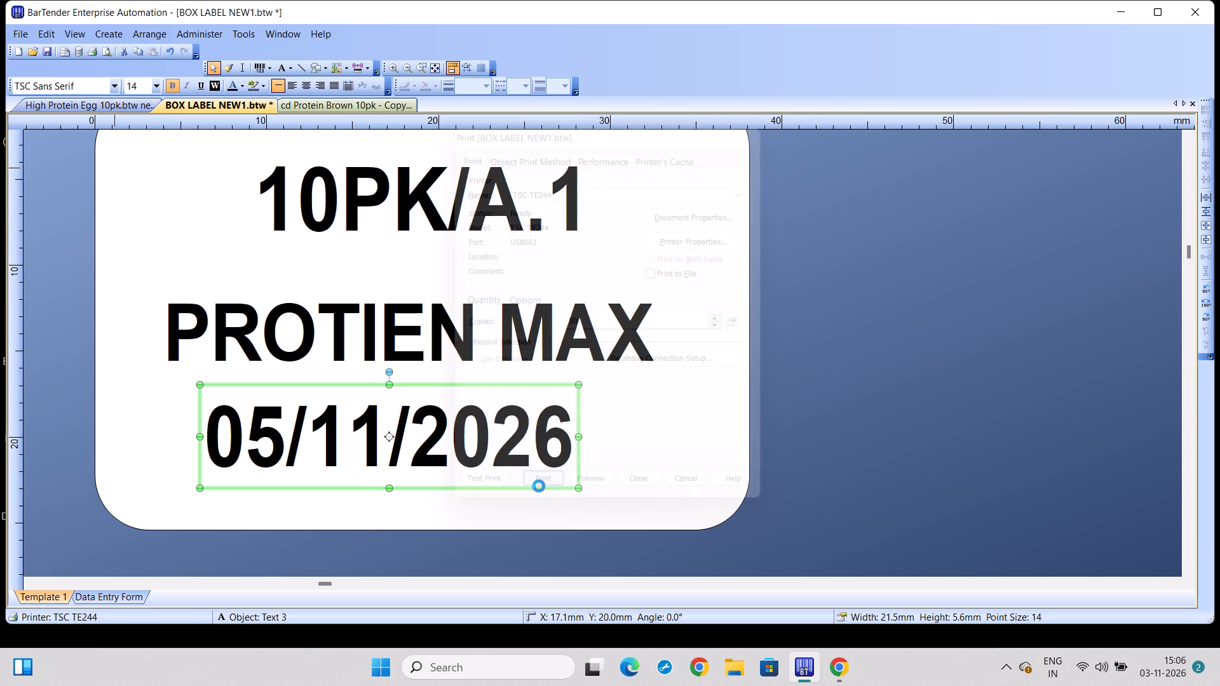
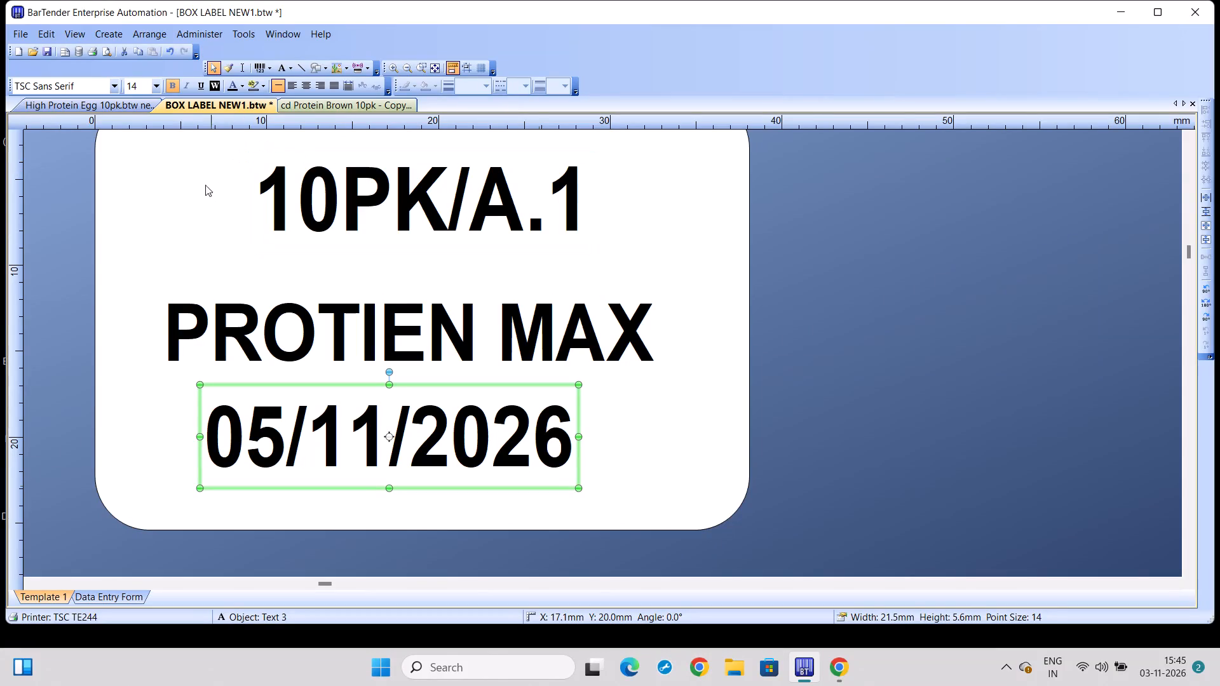
In the High Protein Egg 10pk document, change the QR barcode's embedded data to b_839704_05-11-2026_0001.
left_click(117, 105)
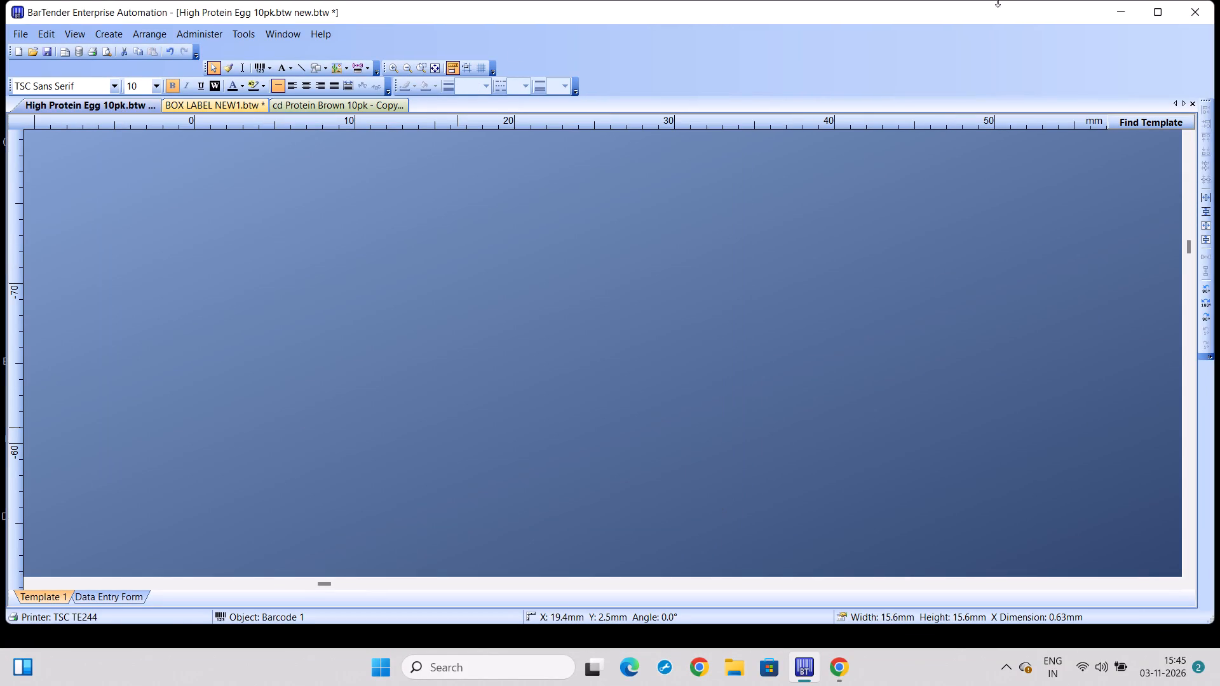
left_click(1148, 125)
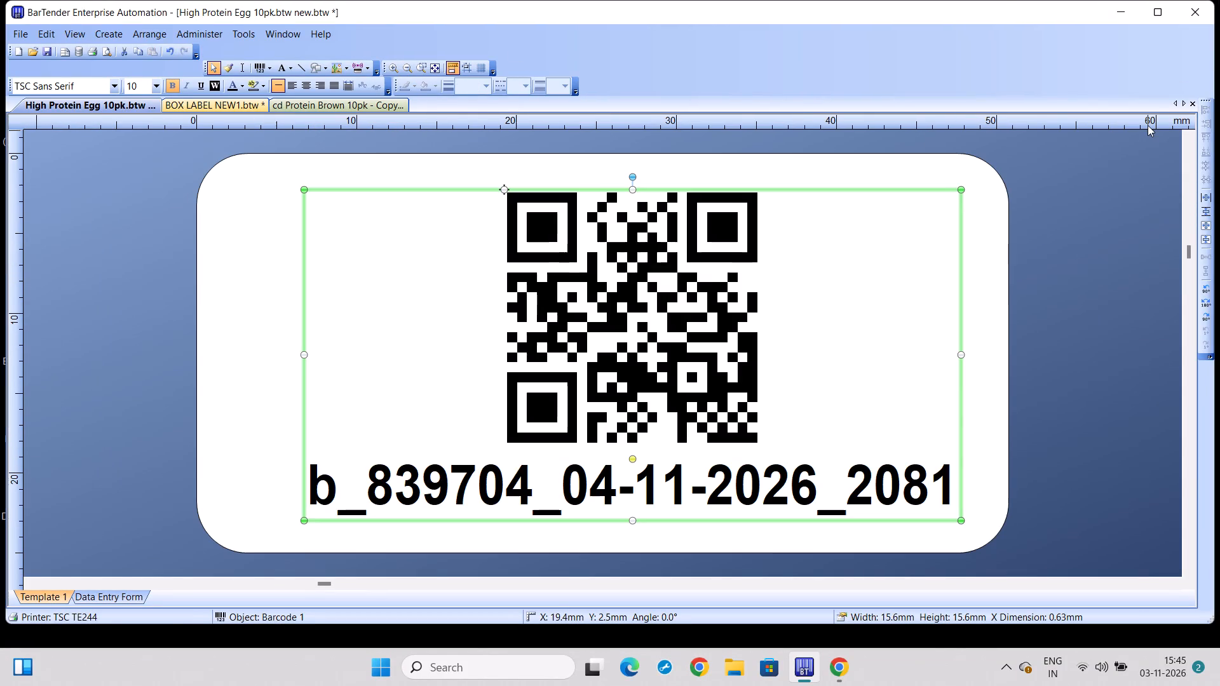
double_click(677, 351)
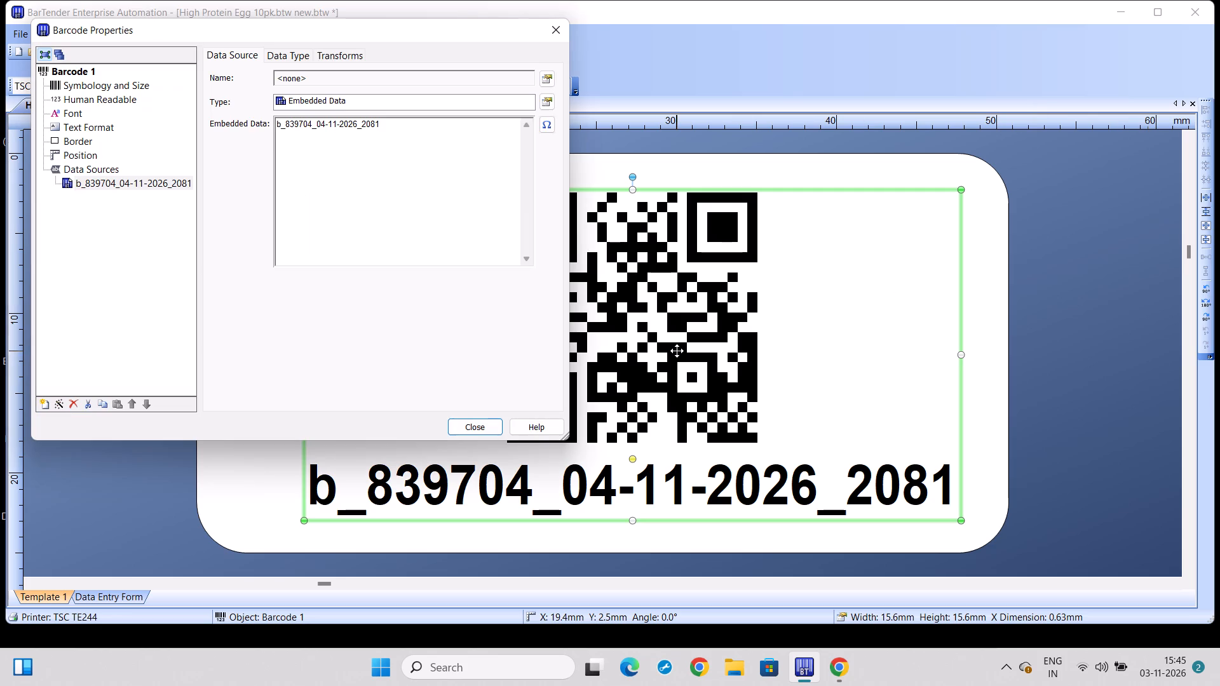
left_click(325, 124)
key("BackSpace")
key("5")
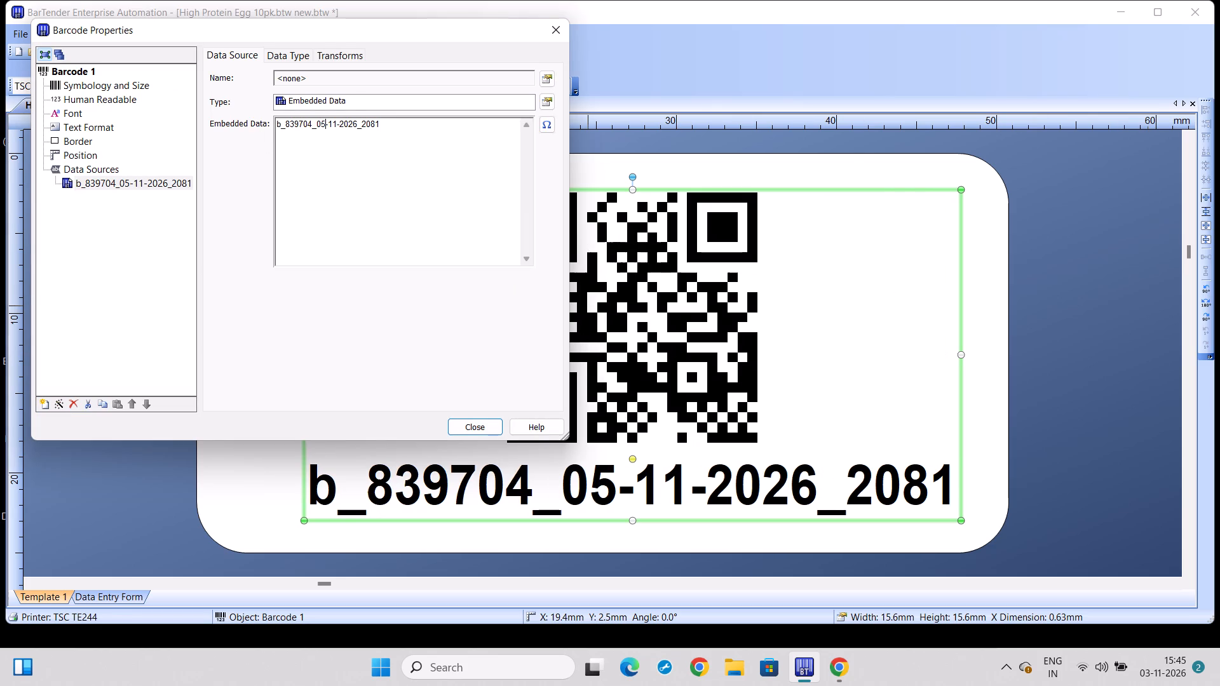
left_click(382, 124)
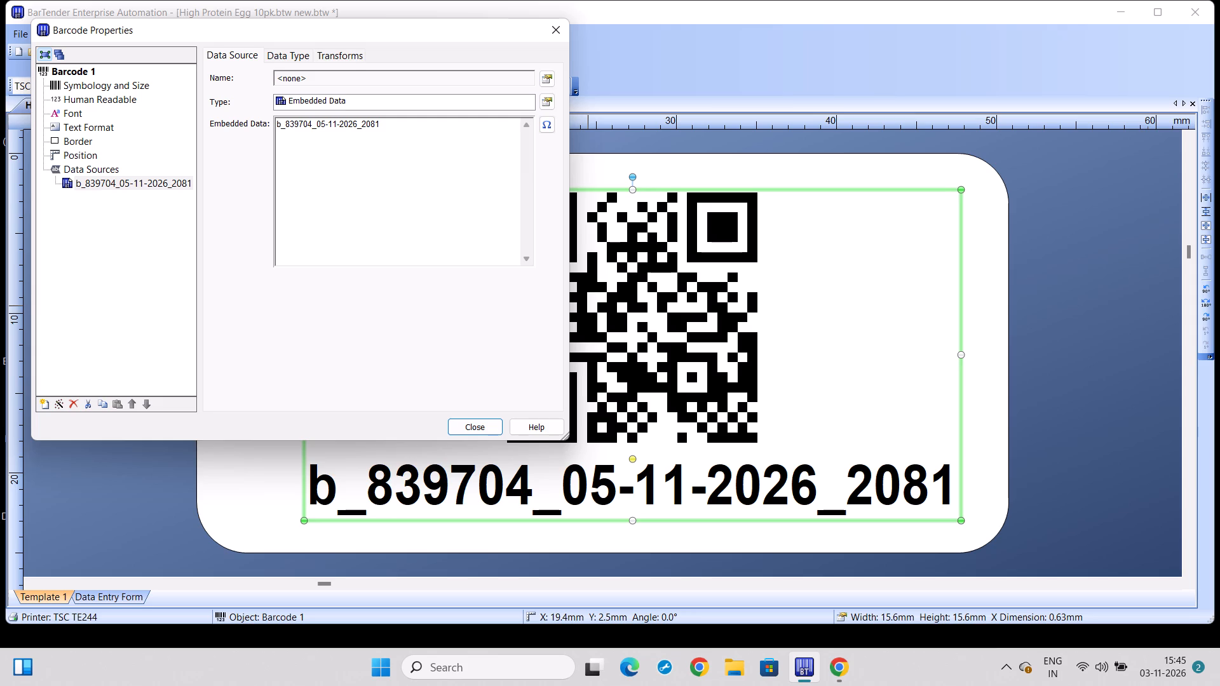
key("BackSpace")
key("BackSpace")
key("BackSpace")
key("BackSpace")
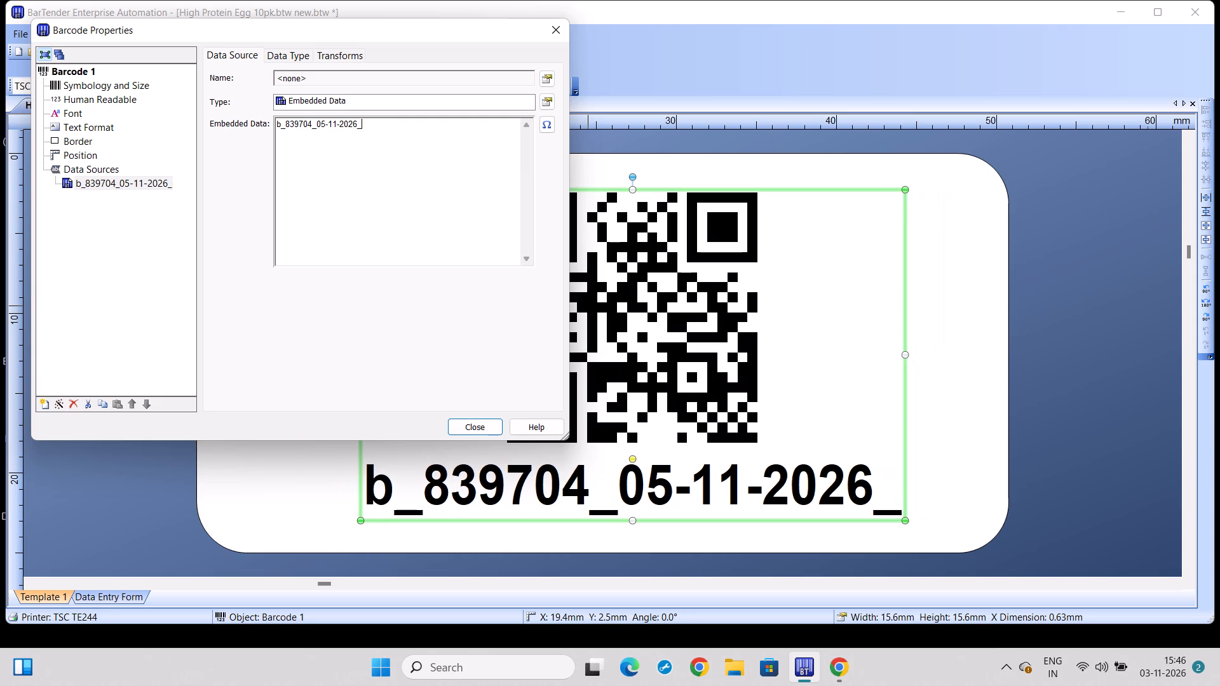
type("000")
key("1")
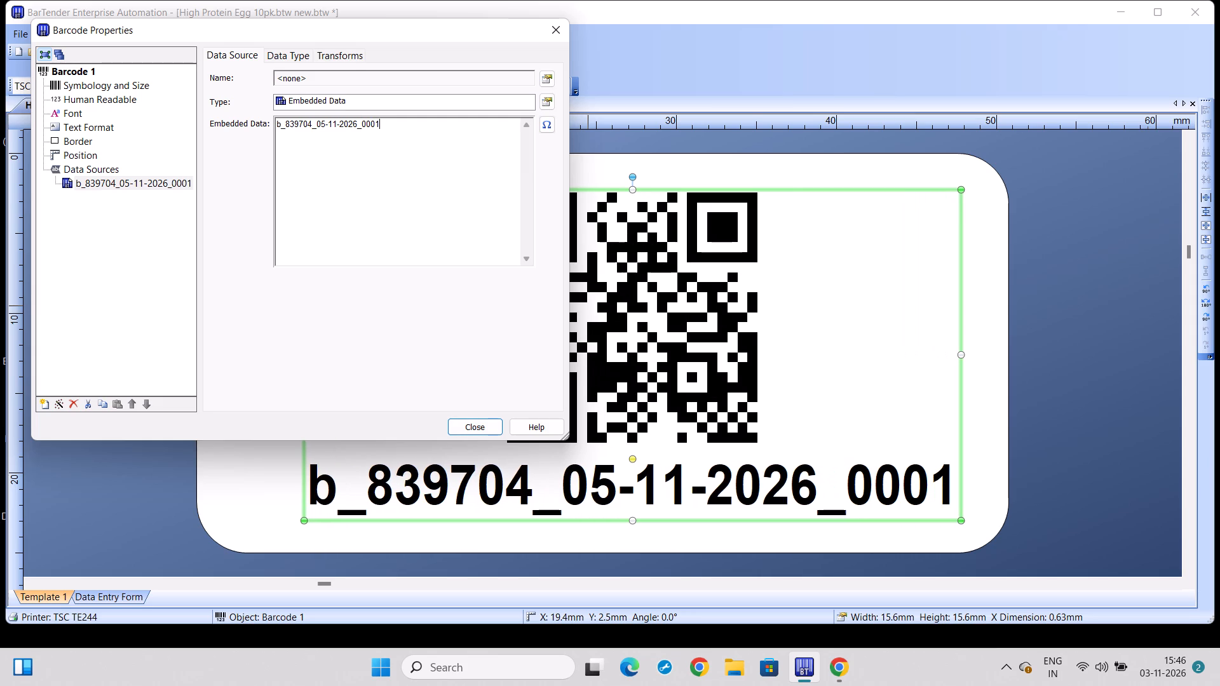
left_click(486, 433)
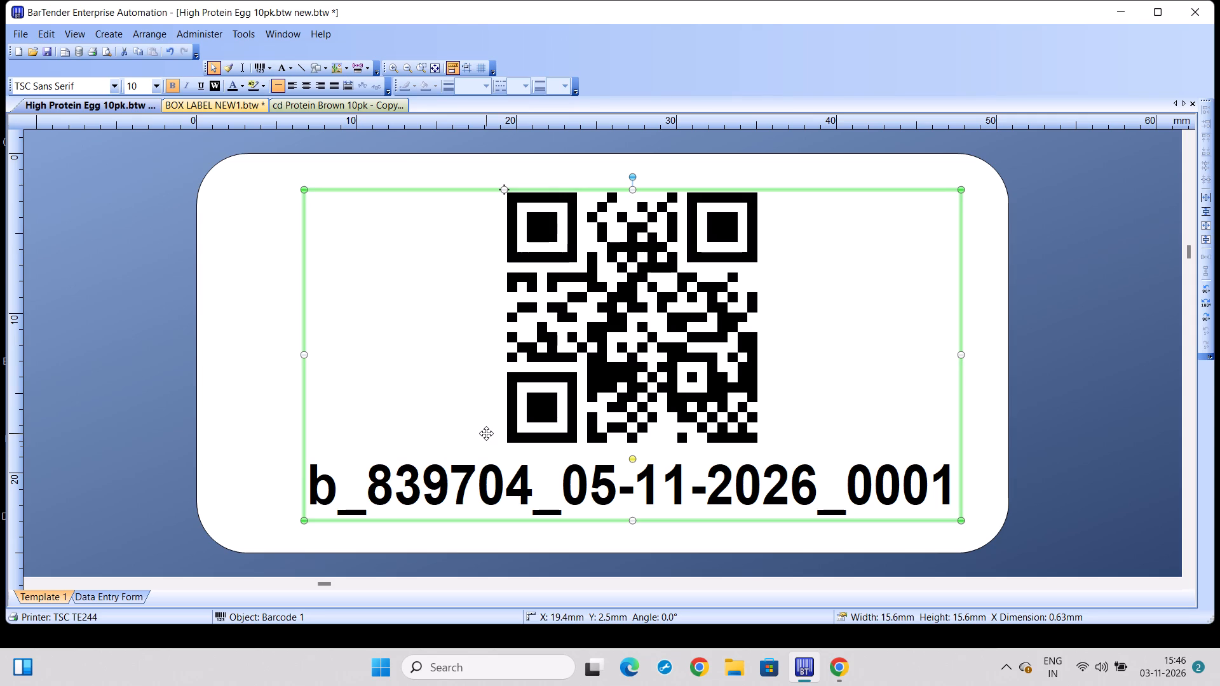
Print 2000 serial numbers of the High Protein Egg 10pk QR label on the TSC TE244 printer.
key("ctrl+p")
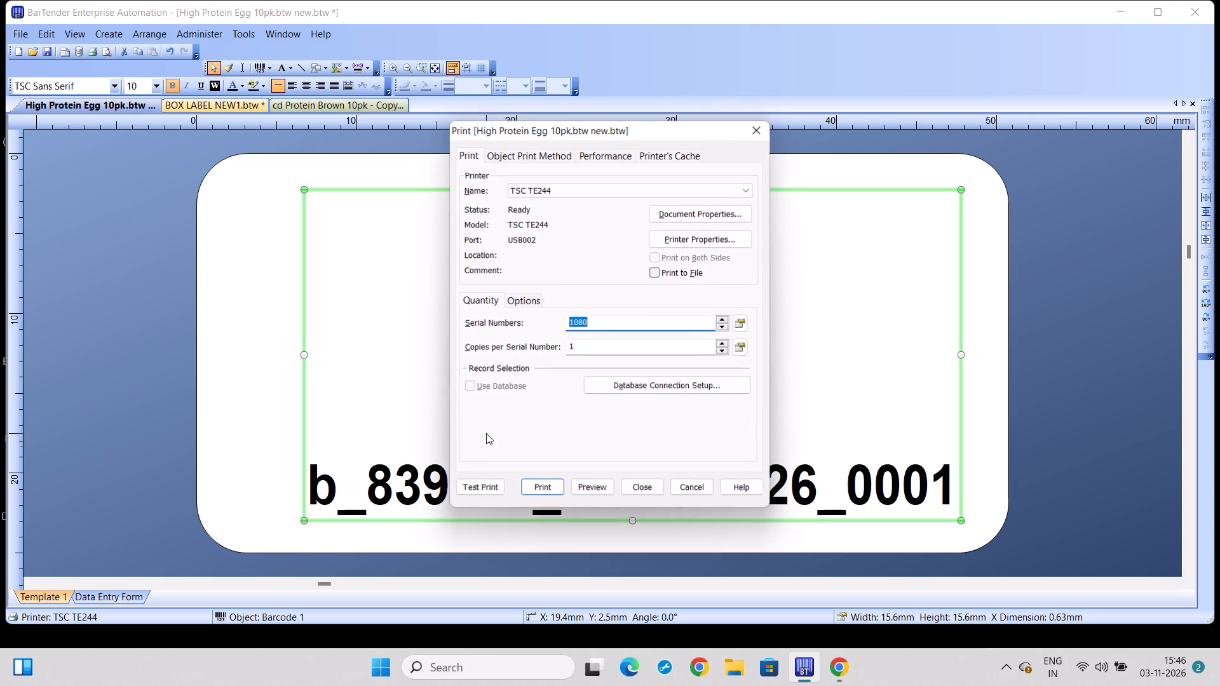
type("2000")
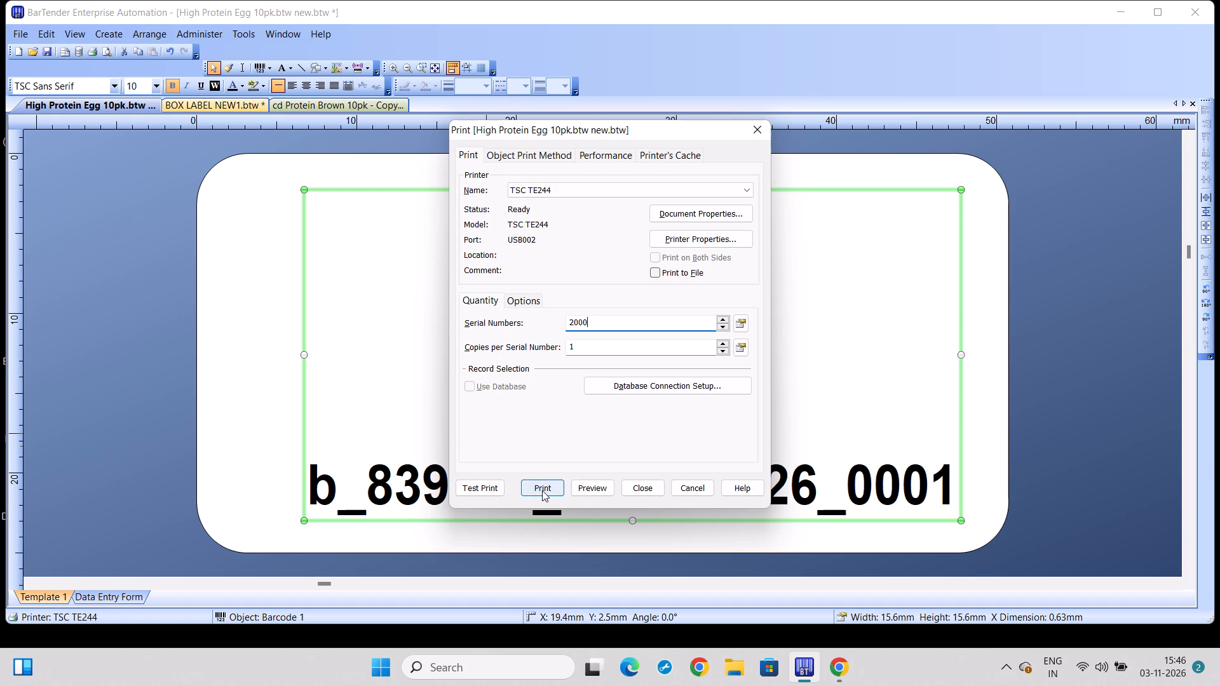
left_click(542, 490)
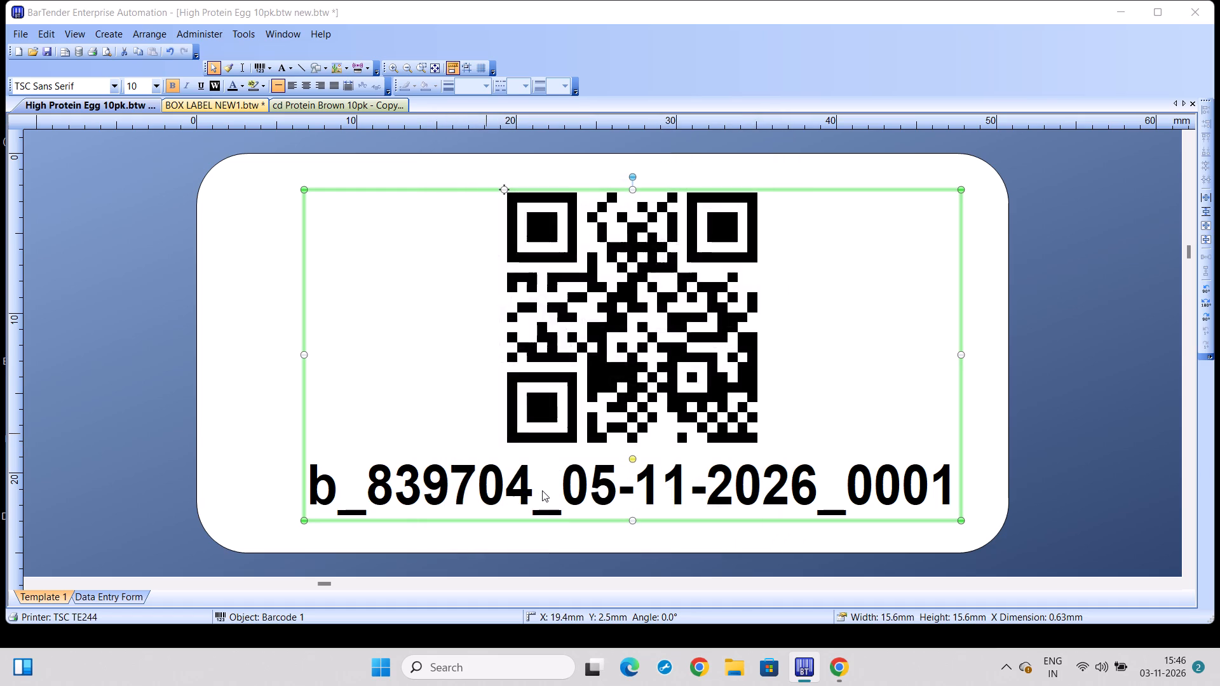
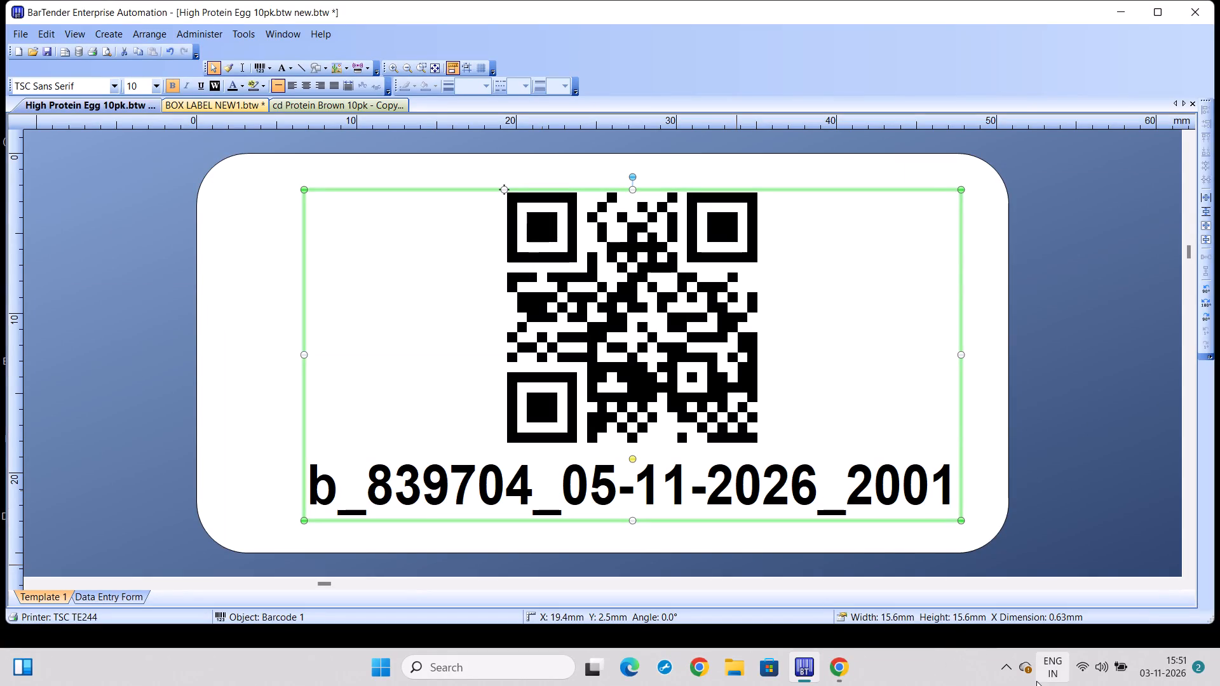
Cancel the pending High Protein Egg 10pk print job in the TSC TE244 print queue and close the queue.
left_click(1015, 668)
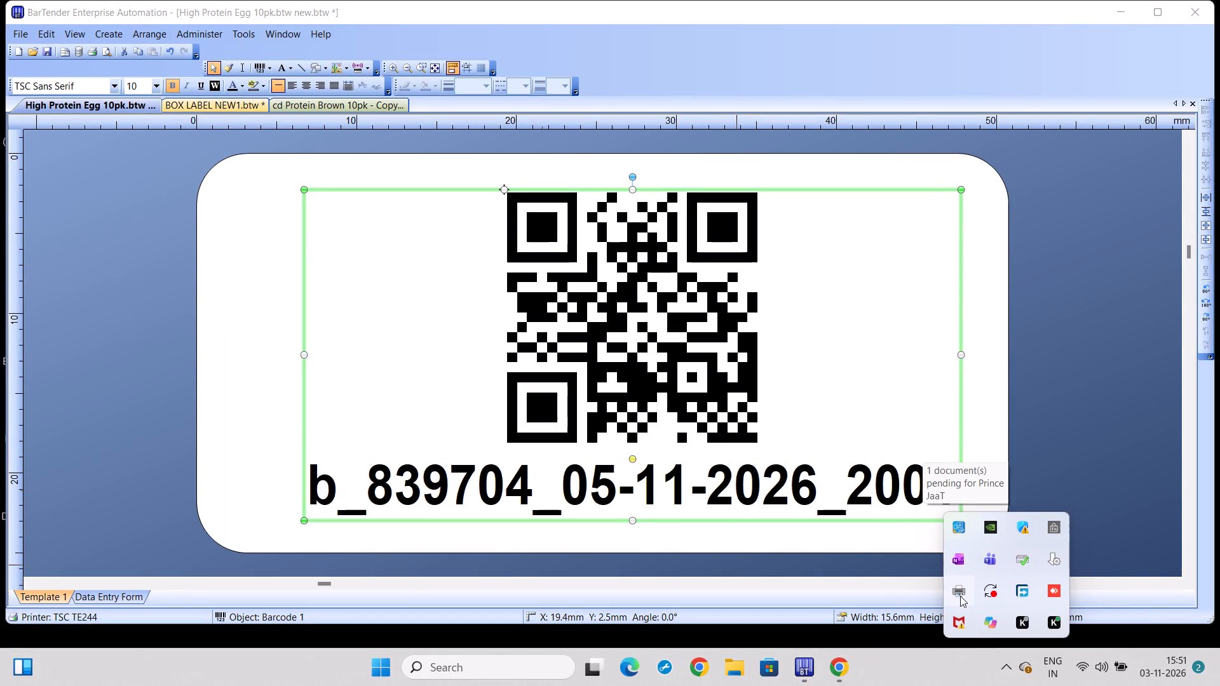
double_click(960, 595)
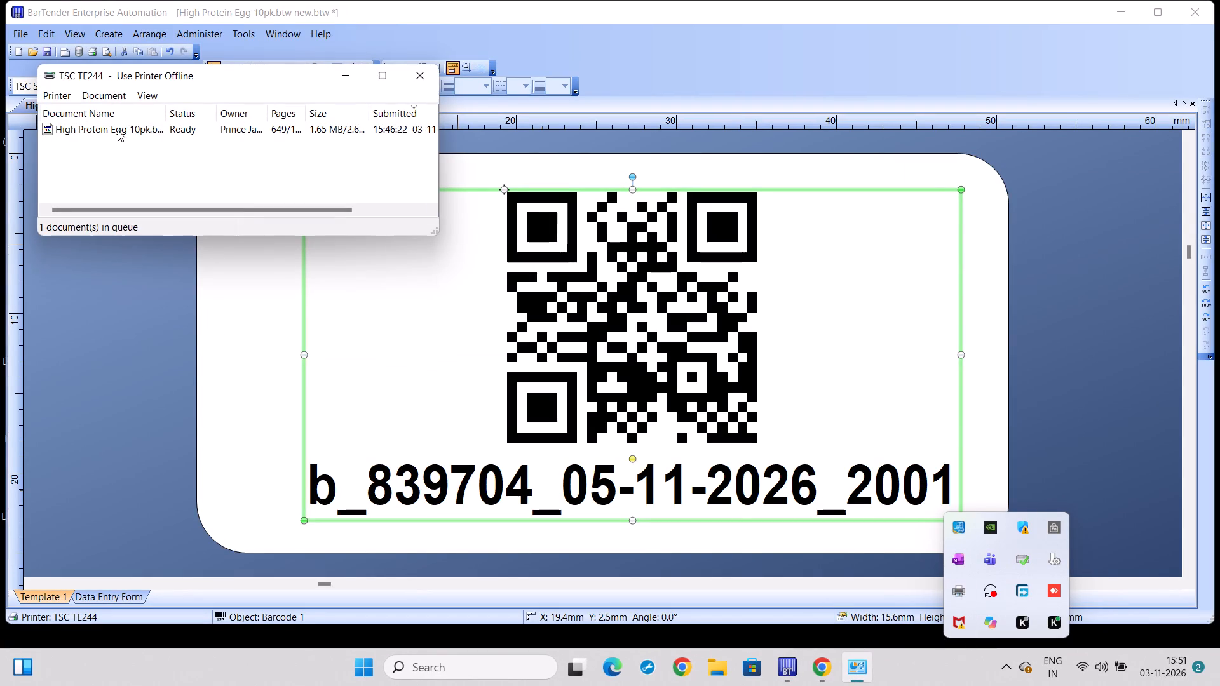
left_click(122, 132)
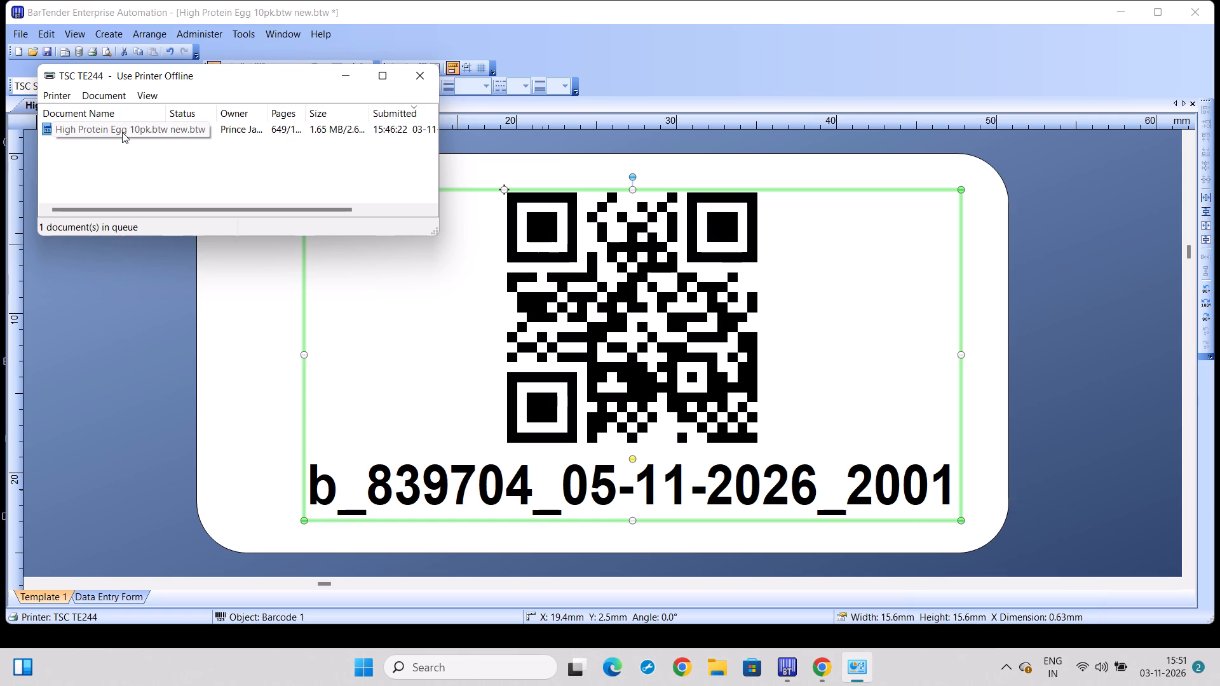
key("Delete")
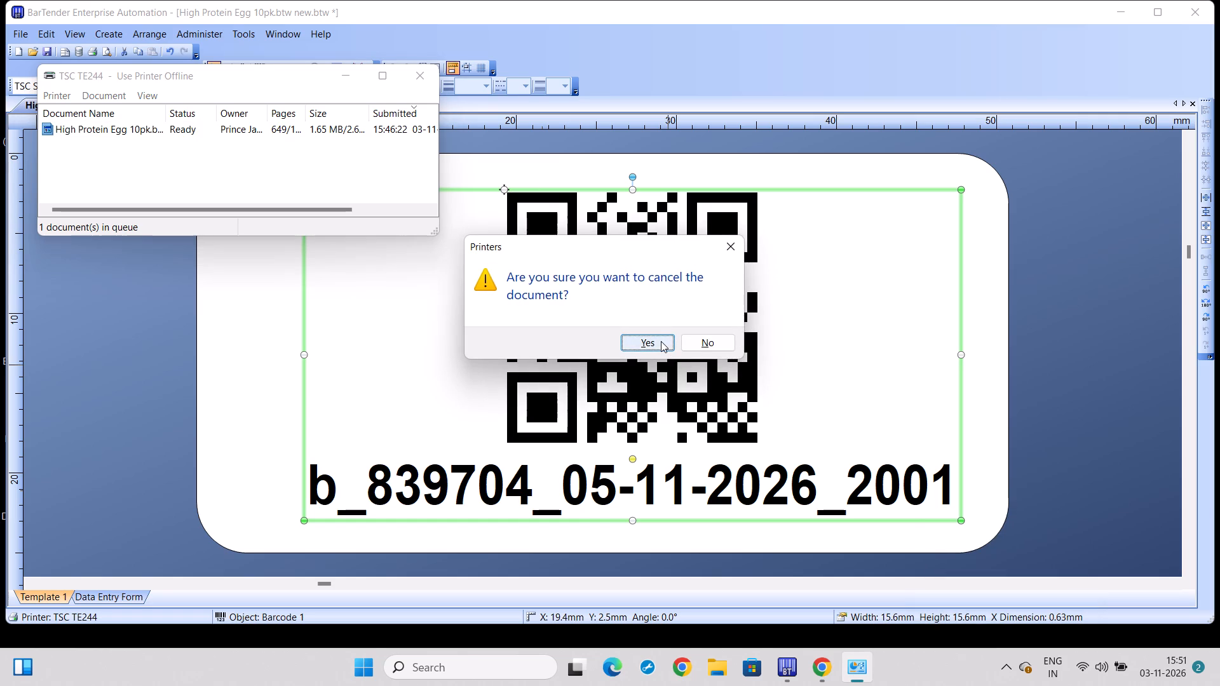
left_click(661, 341)
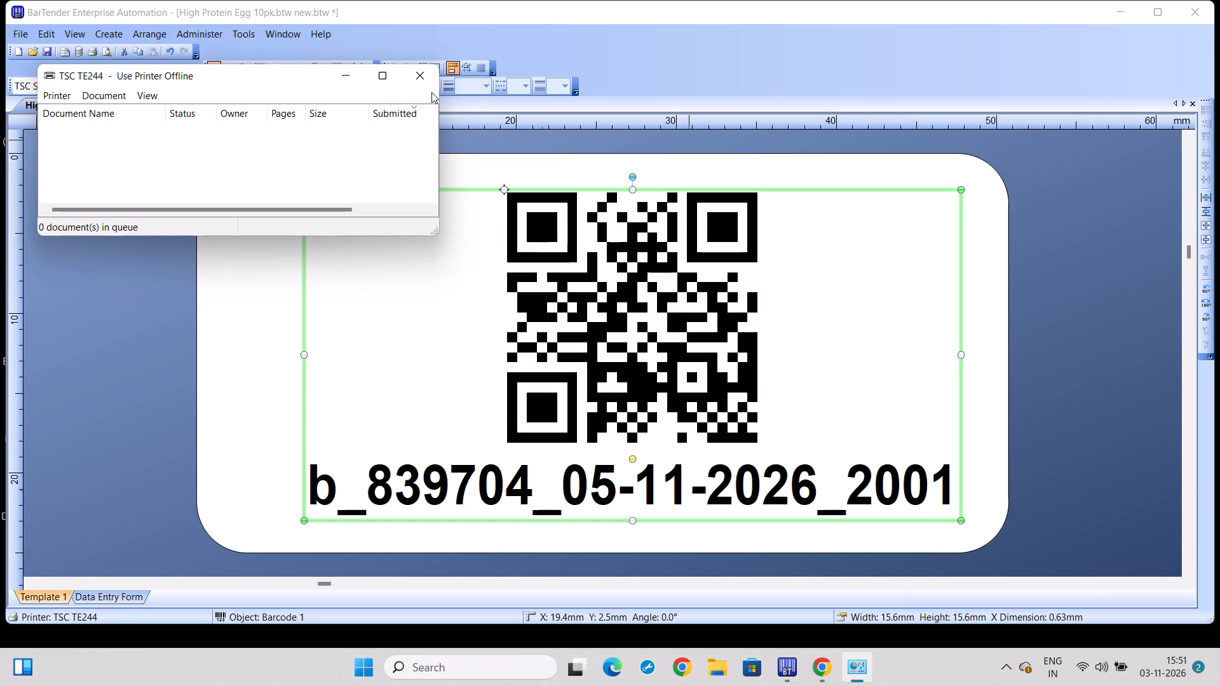
left_click(417, 71)
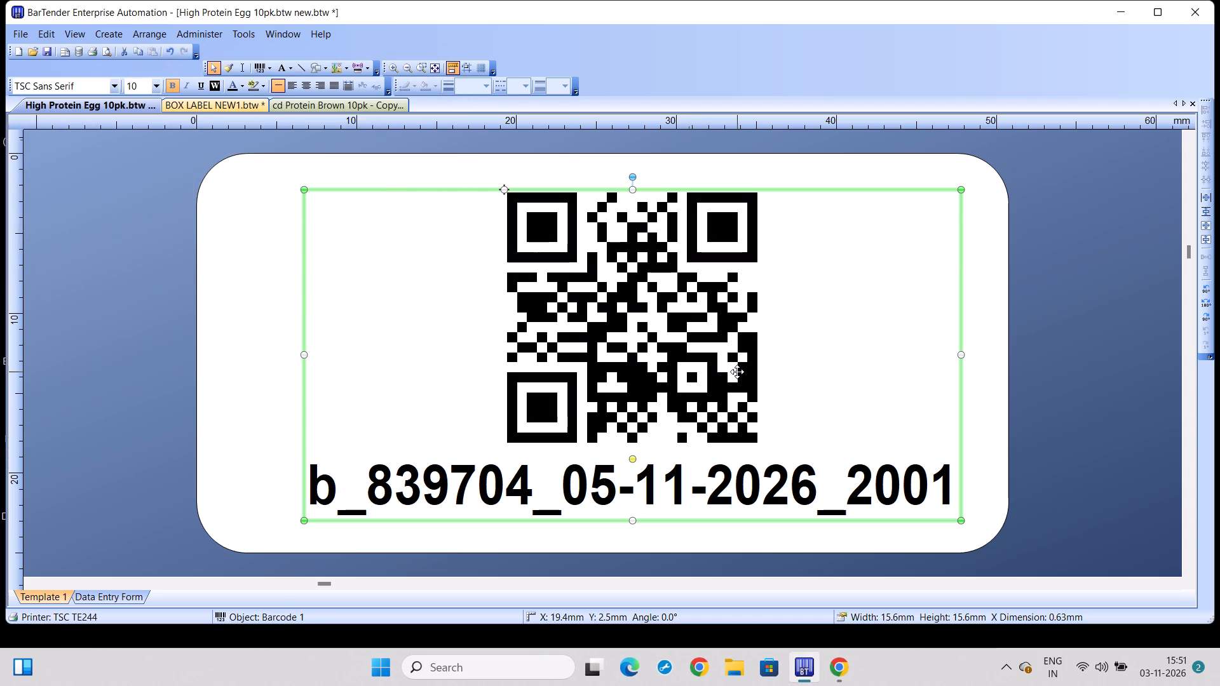
Change the QR barcode's embedded data to b_839704_05-11-2026_1293.
double_click(737, 372)
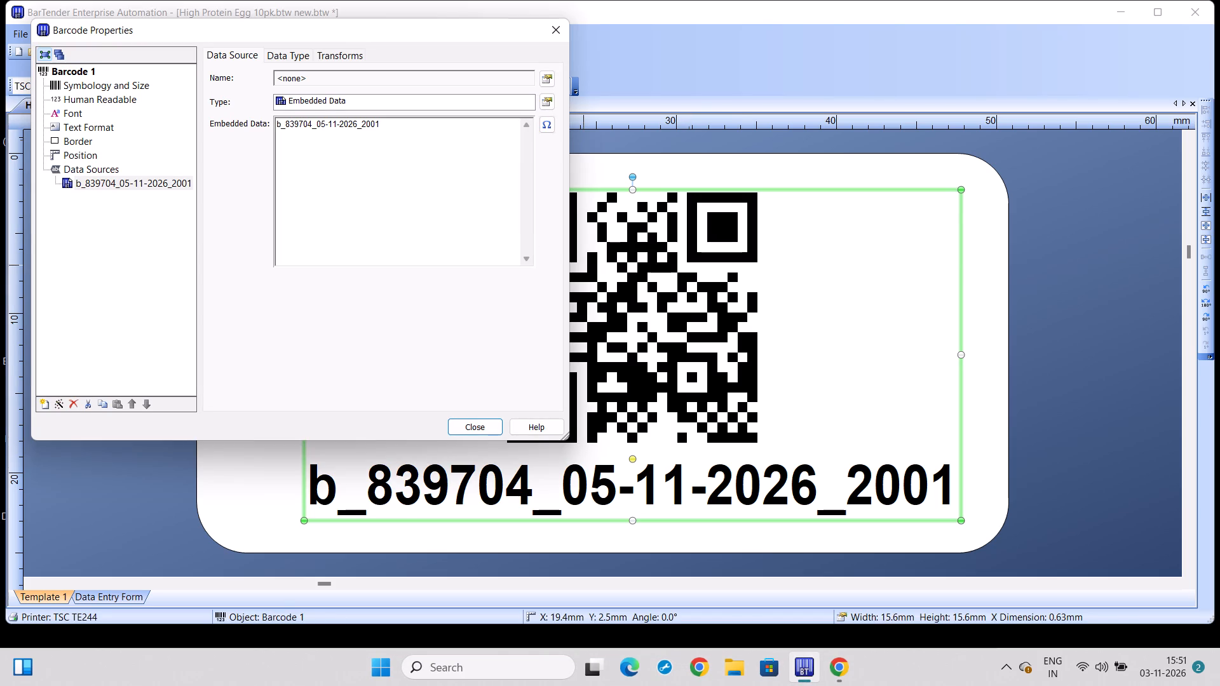
left_click(379, 122)
key("BackSpace")
key("BackSpace")
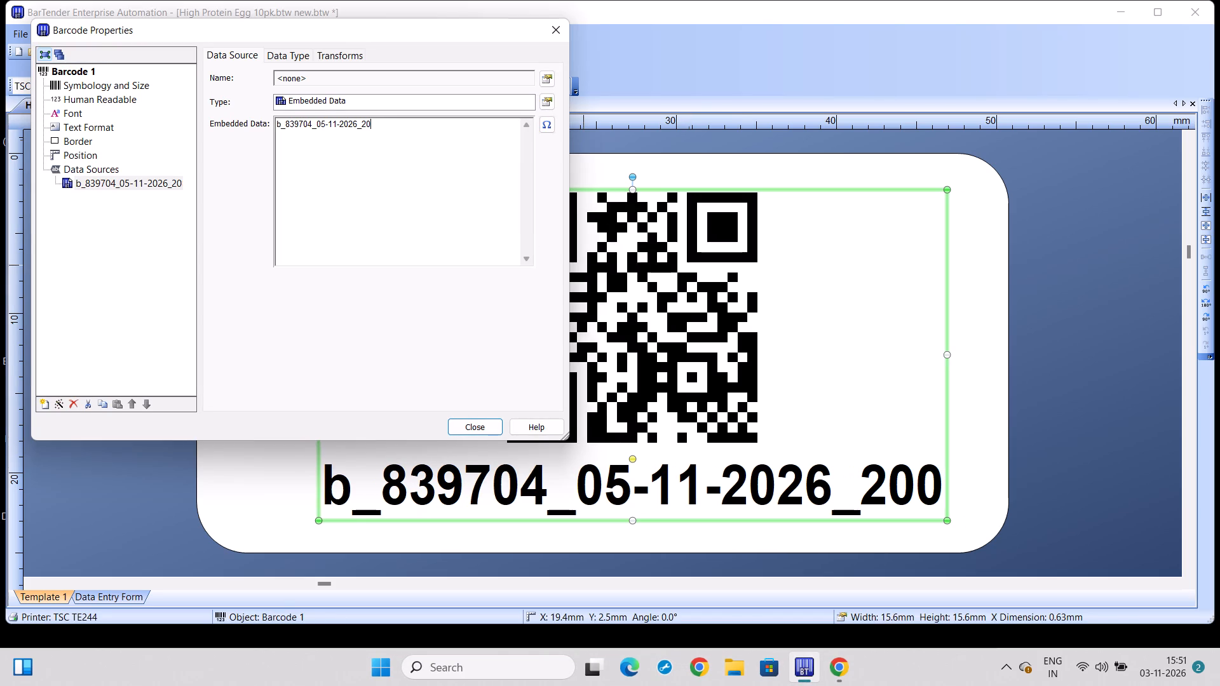
key("BackSpace")
key("BackSpace")
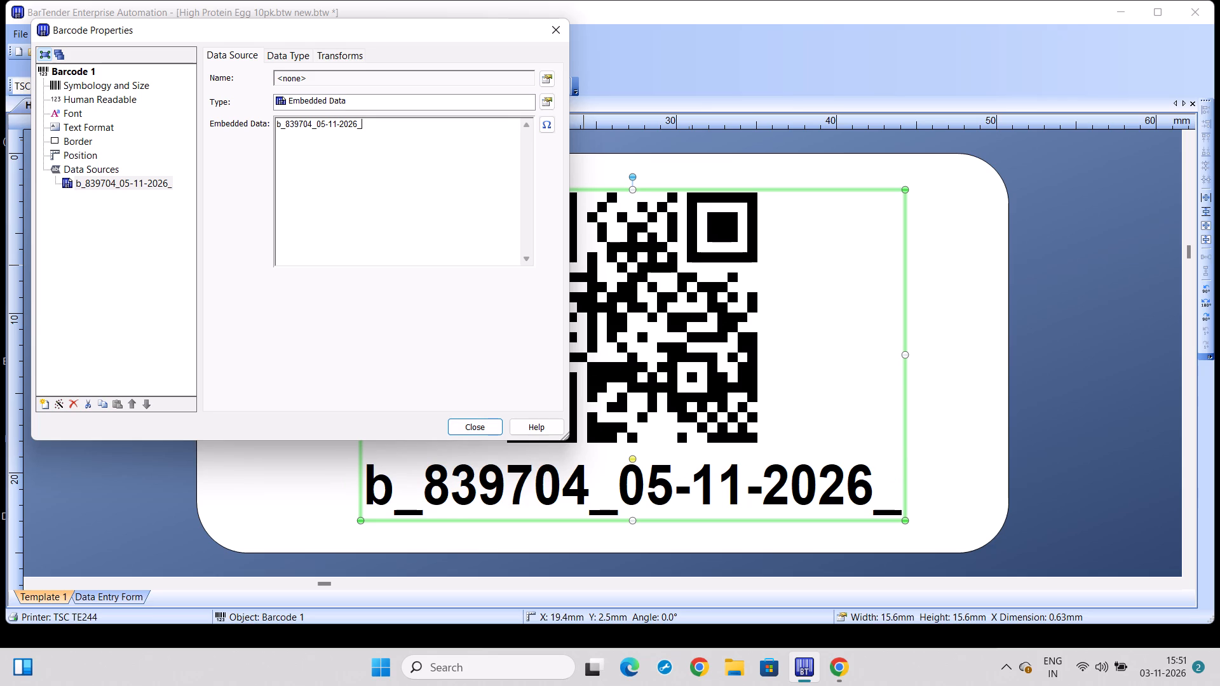
type("12")
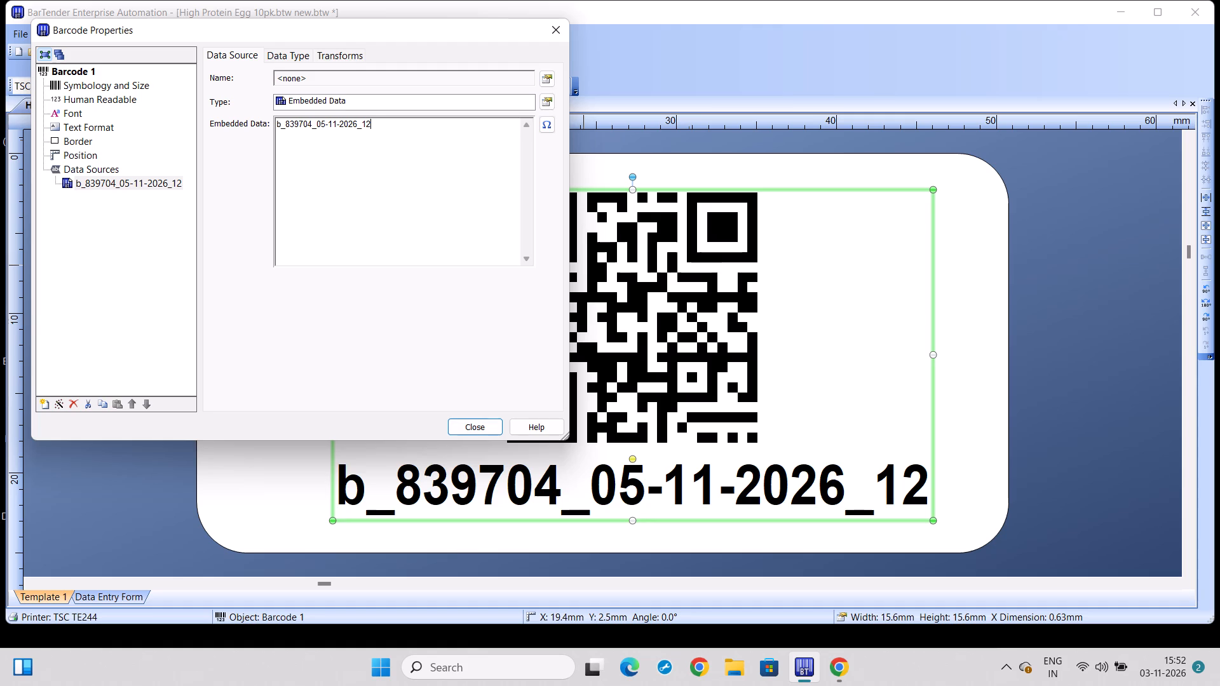
type("93")
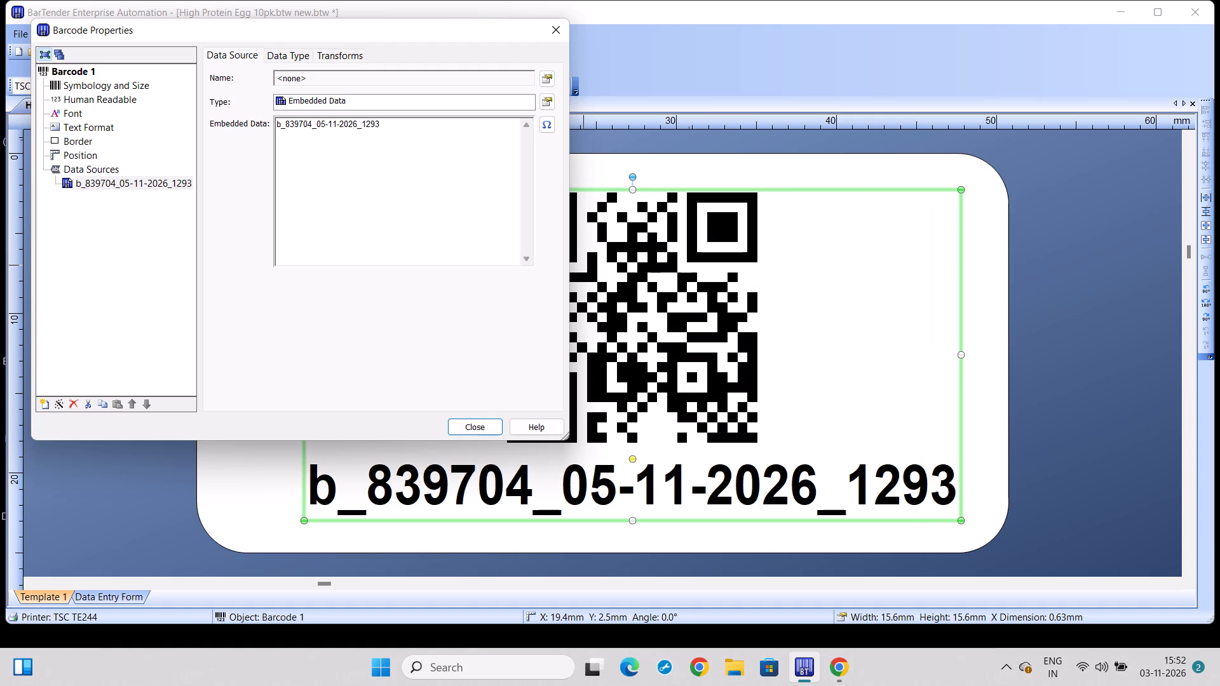
left_click(487, 433)
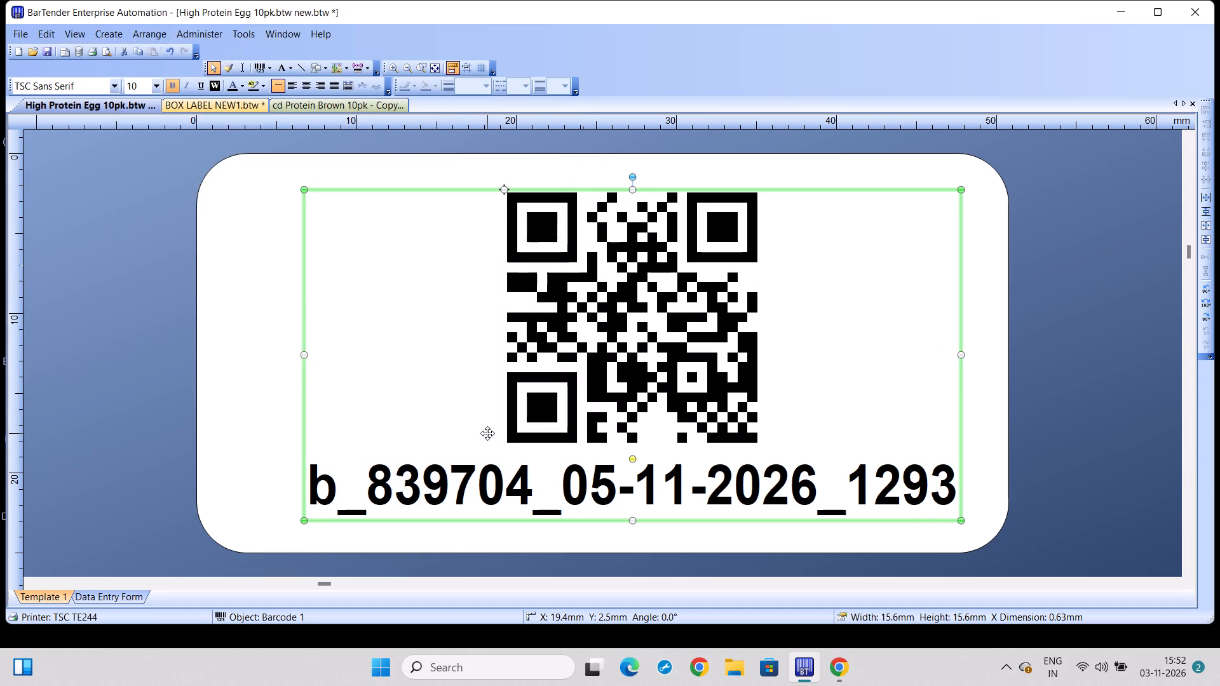
Print 1000 serial numbers of the High Protein Egg 10pk QR label on the TSC TE244, one copy each.
key("ctrl+p")
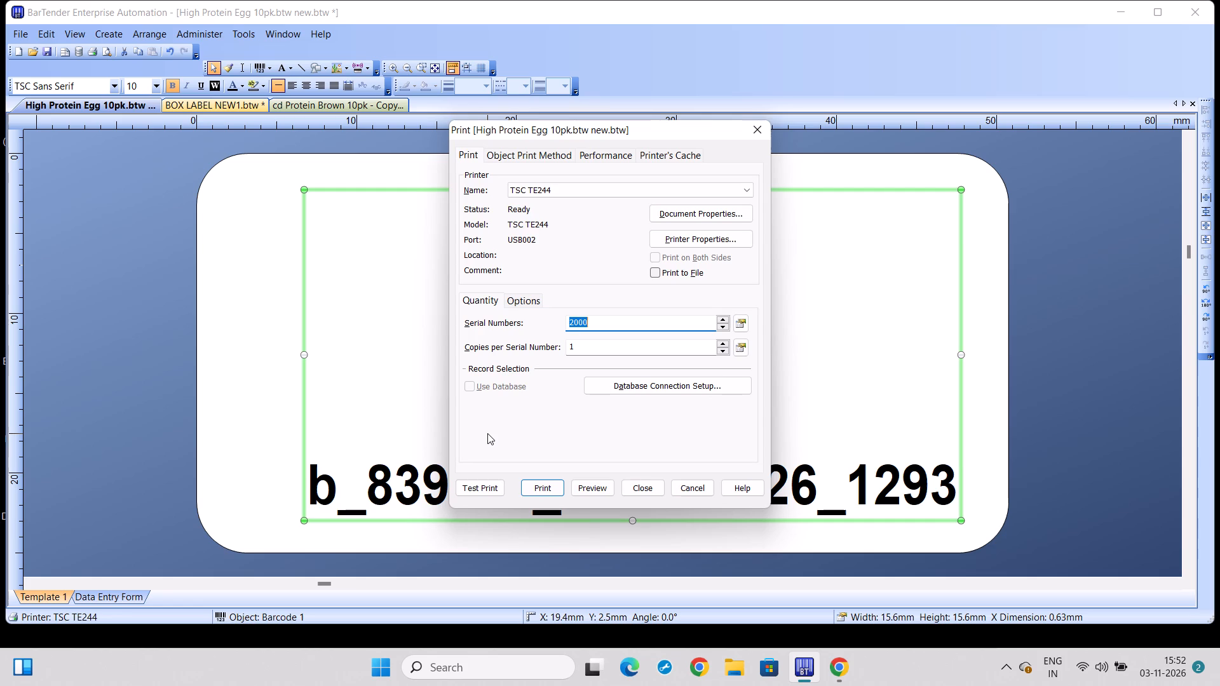
type("100")
key("0")
left_click(542, 484)
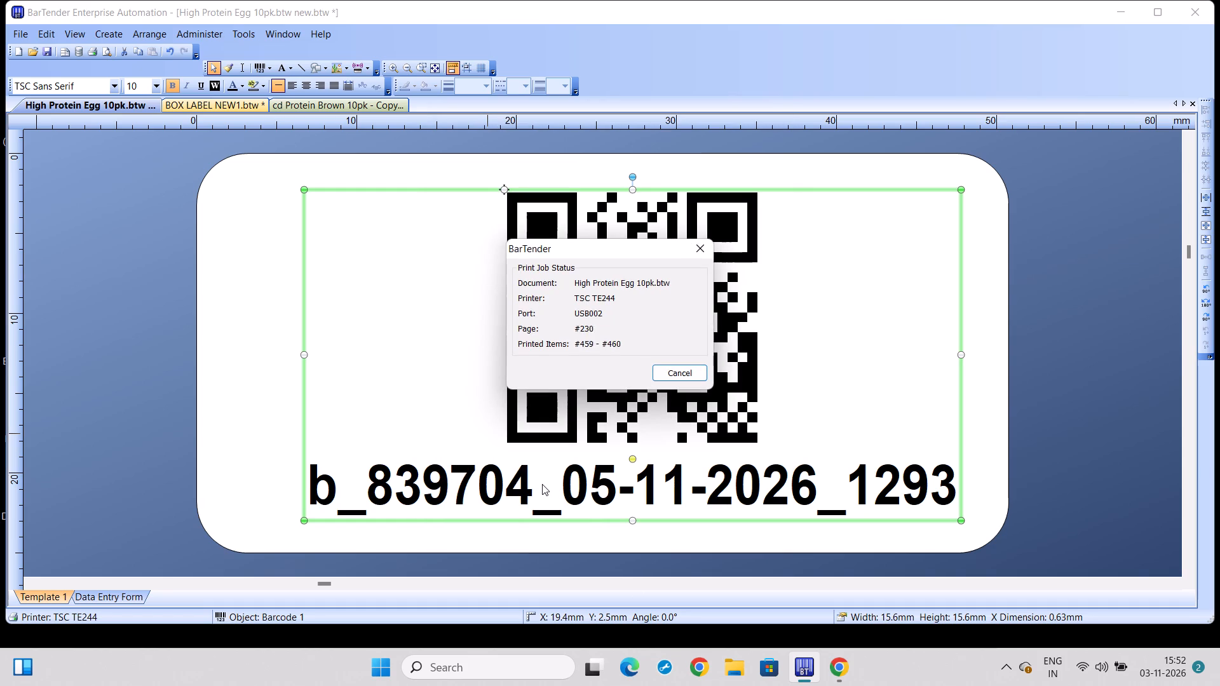
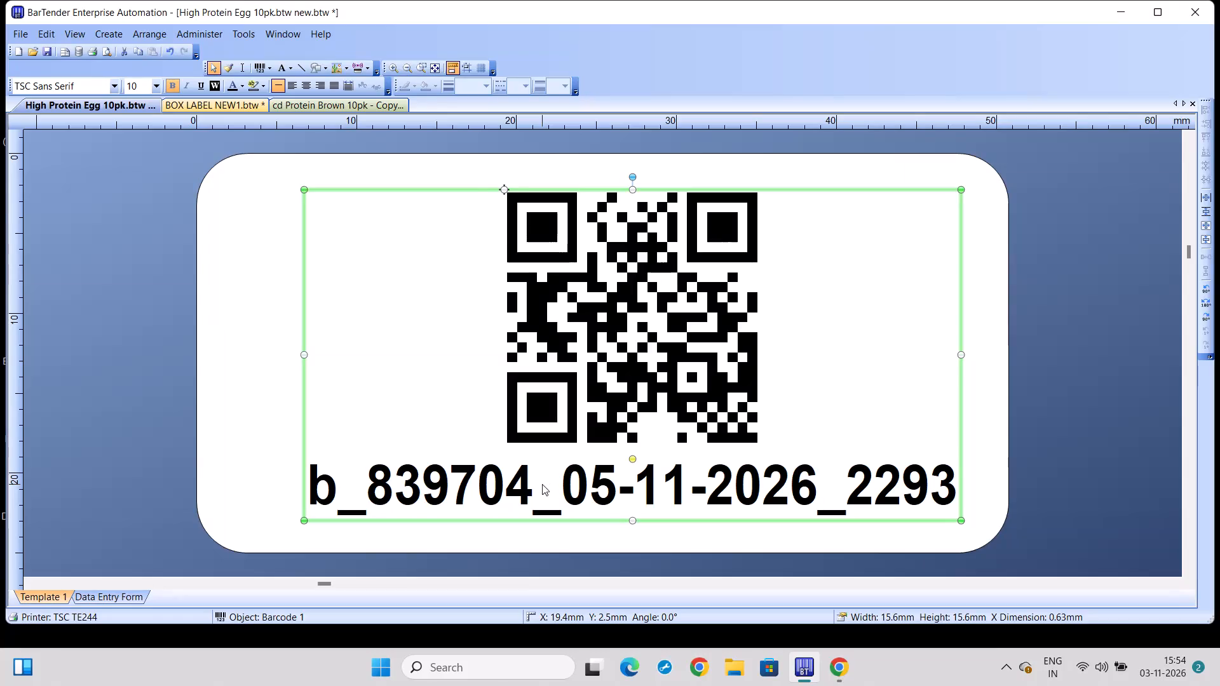
Print 8 more serial numbers of the High Protein Egg 10pk QR label on the TSC TE244, one copy each.
key("8")
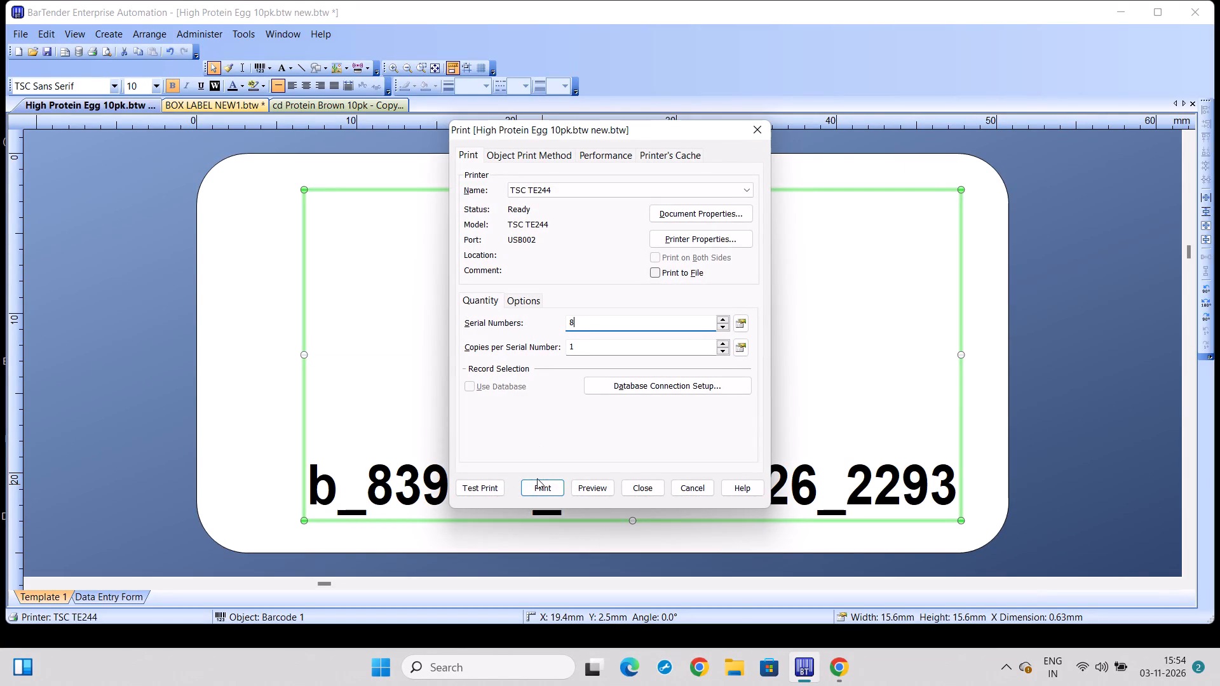
left_click(540, 487)
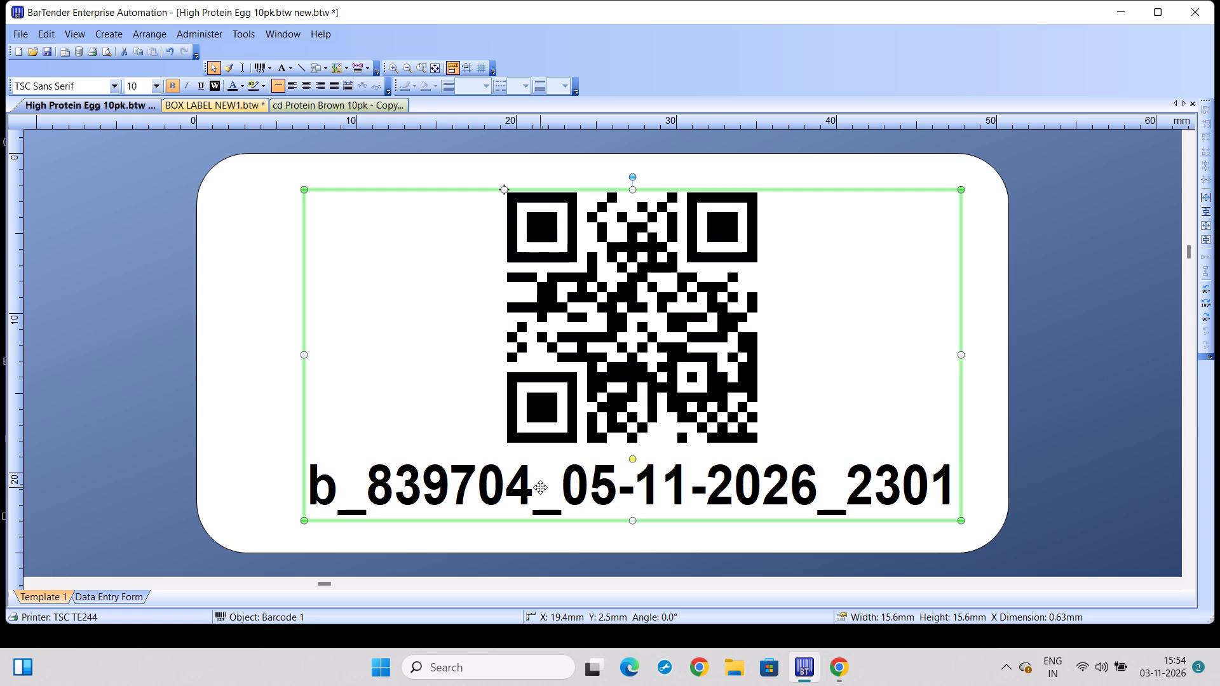
Open the High Protein Egg 6pk label document from the Downloads folder.
key("ctrl+o")
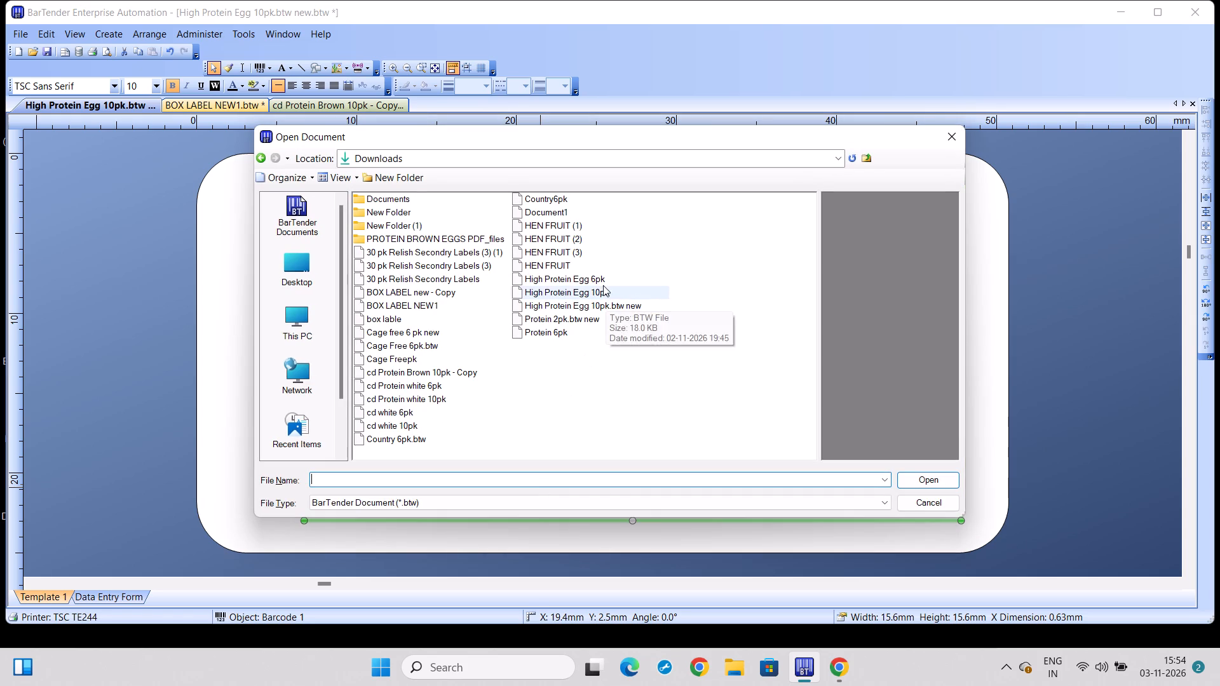
left_click(603, 279)
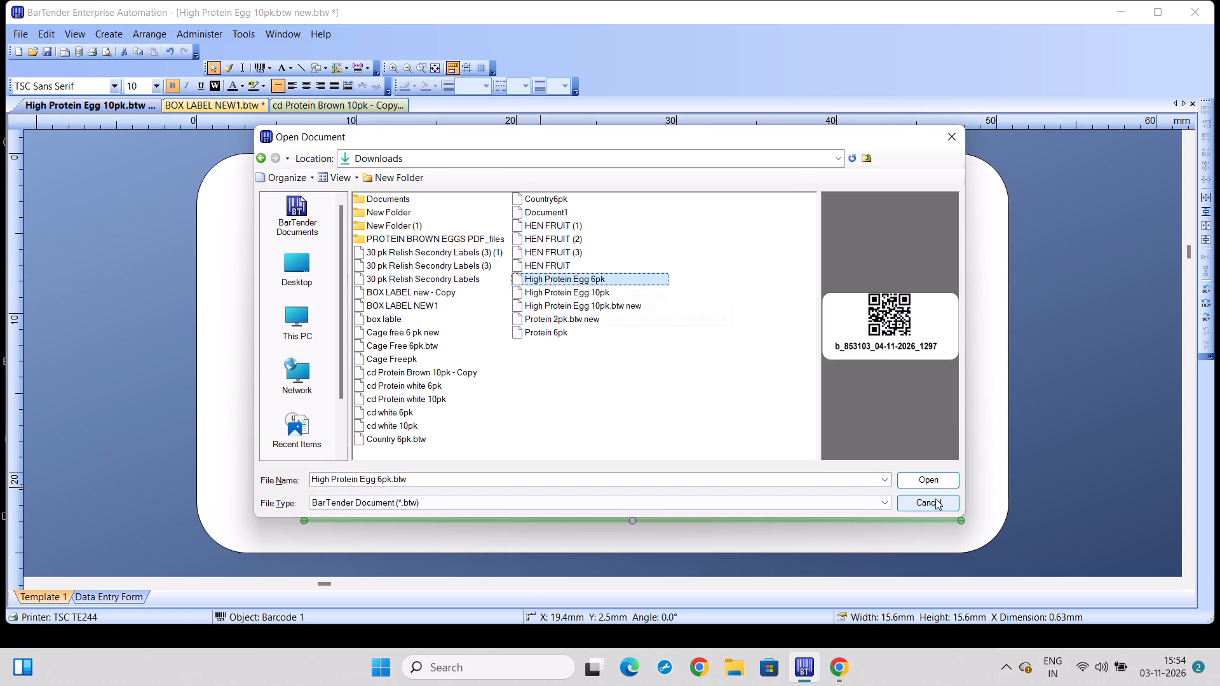
left_click(934, 467)
left_click_drag(934, 467, 935, 476)
left_click(935, 476)
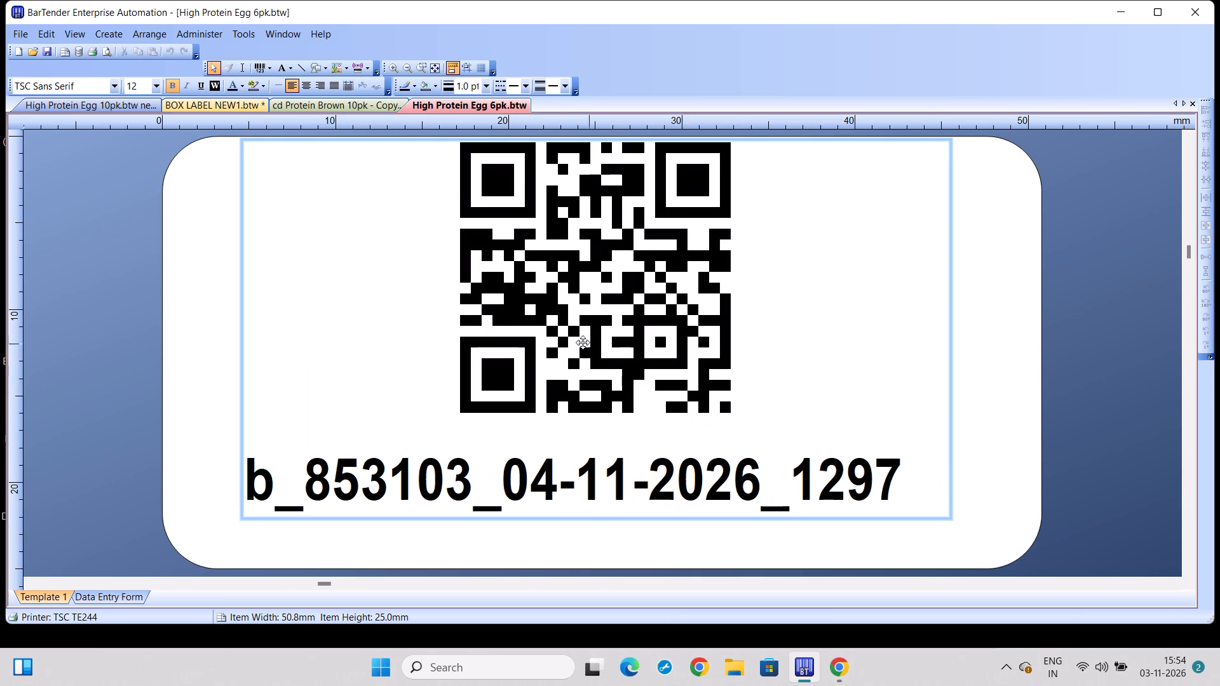
Change the 6pk QR barcode's embedded data to b_853103_05-11-2026_0001.
double_click(576, 339)
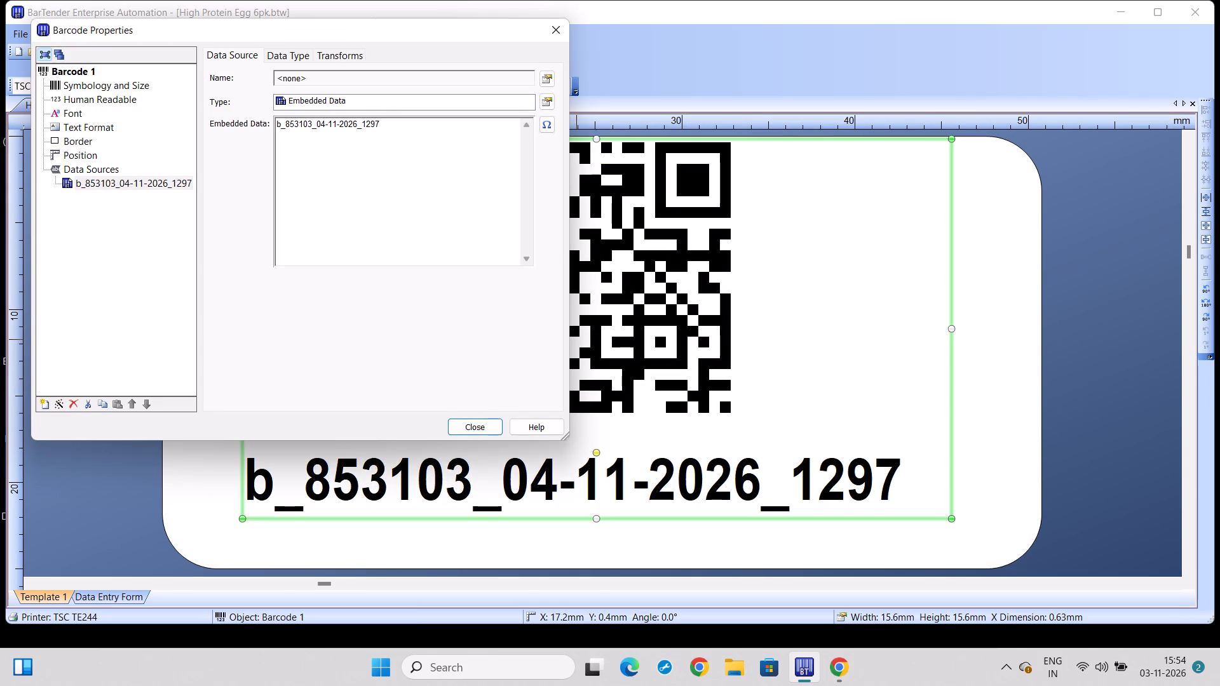
left_click(325, 123)
key("BackSpace")
key("5")
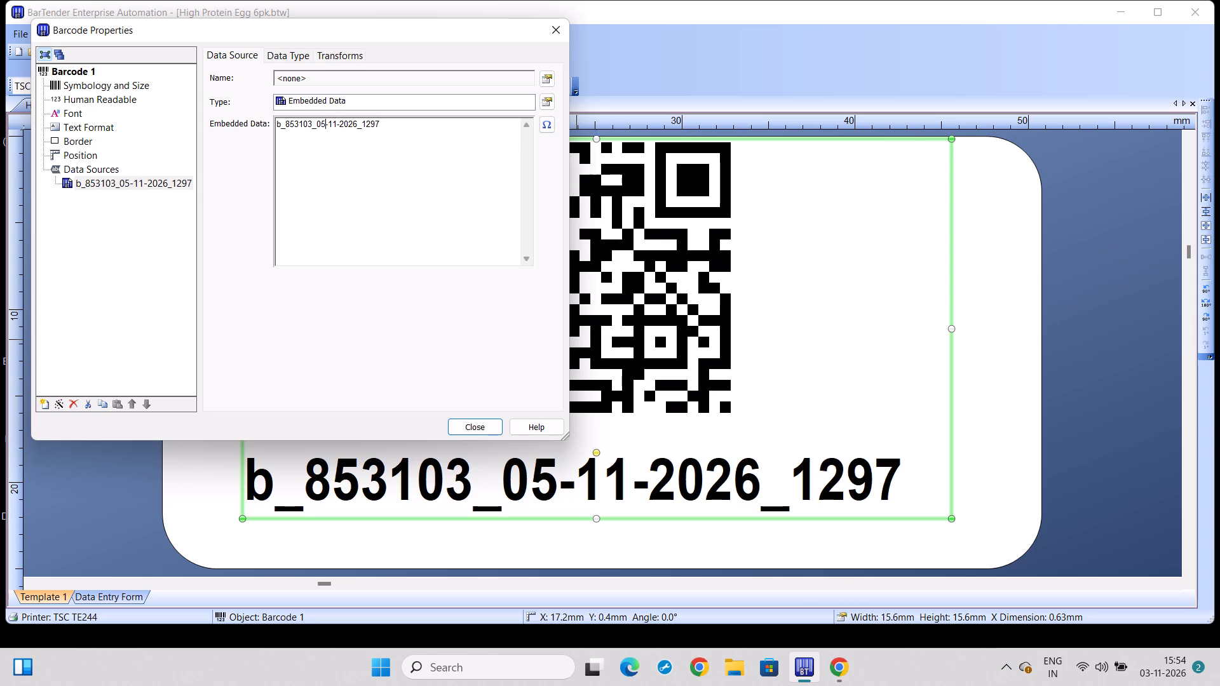
left_click(382, 124)
key("BackSpace")
key("BackSpace")
key("BackSpace")
key("BackSpace")
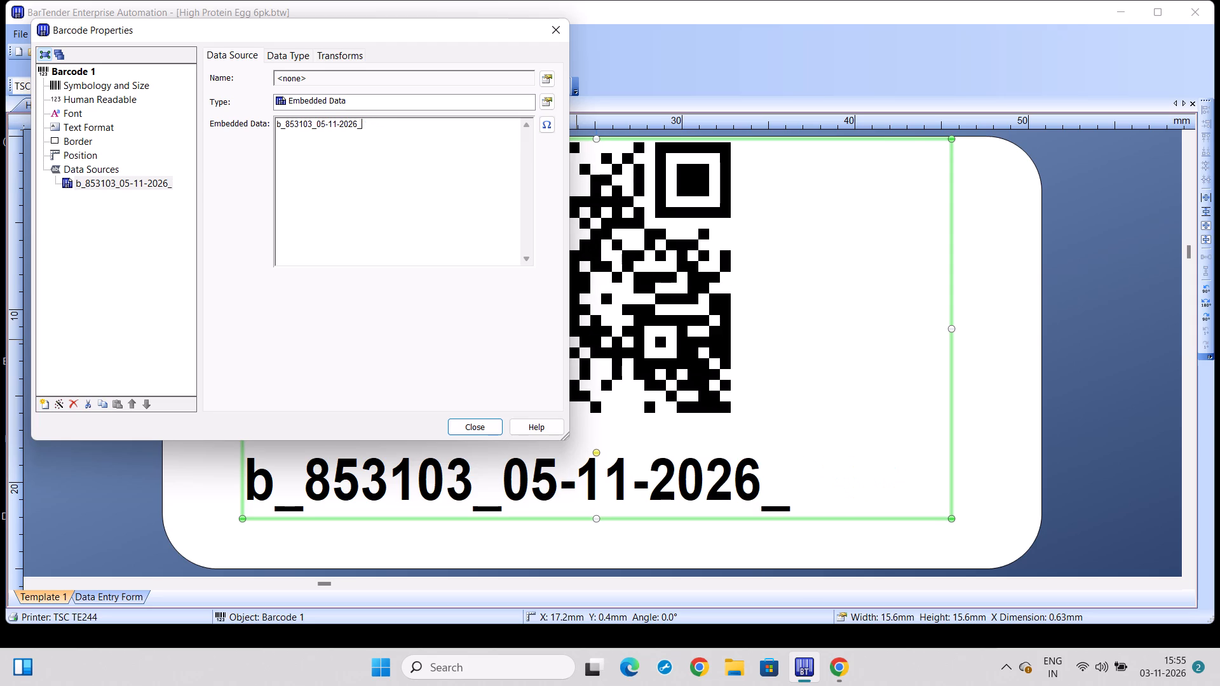
type("000")
key("1")
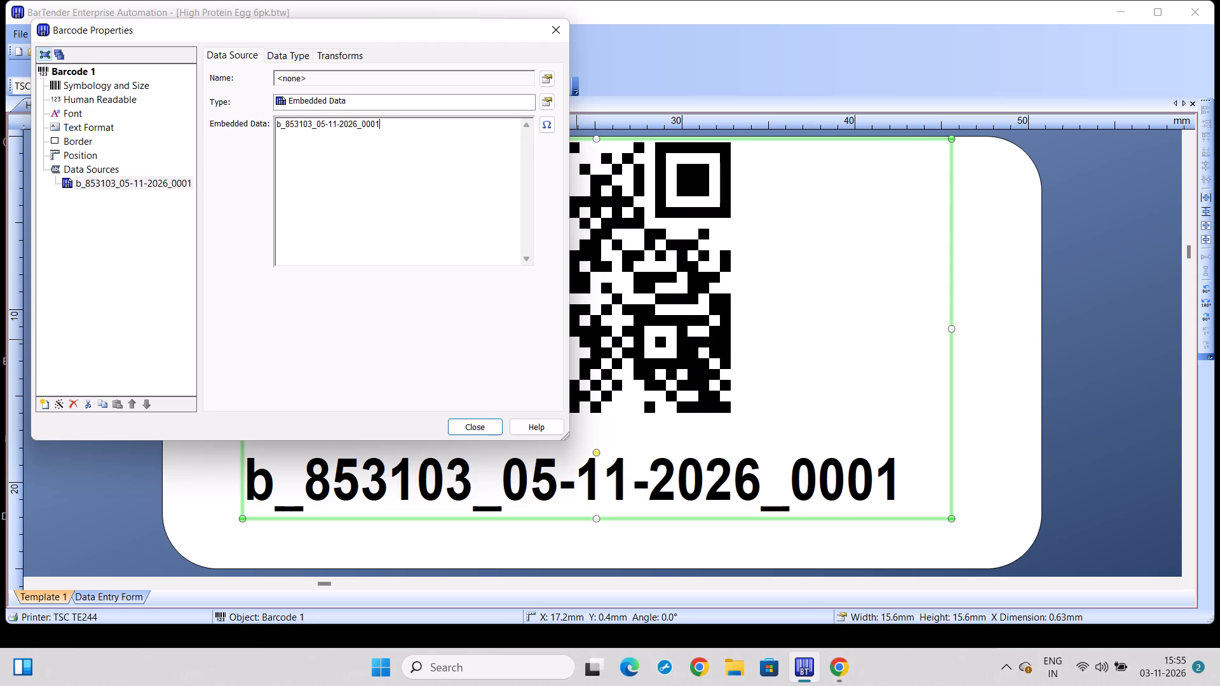
left_click(489, 424)
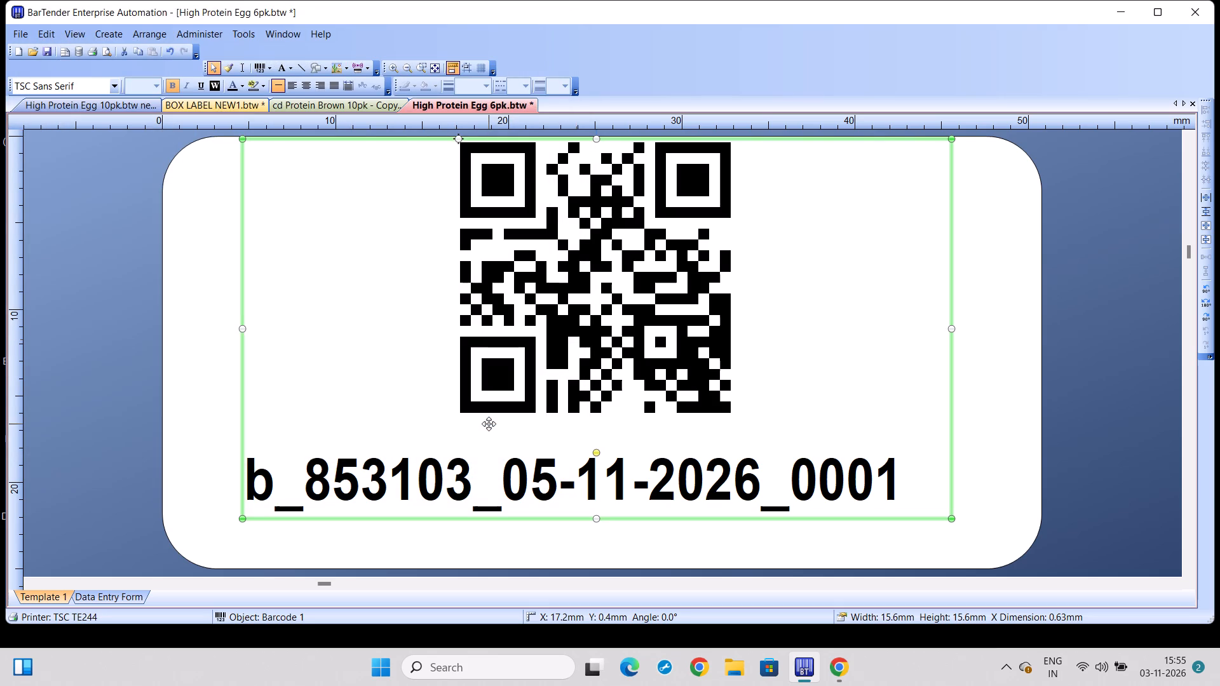
Print 1000 serial numbers of the High Protein Egg 6pk QR label on the TSC TE244, one copy each.
key("ctrl+p")
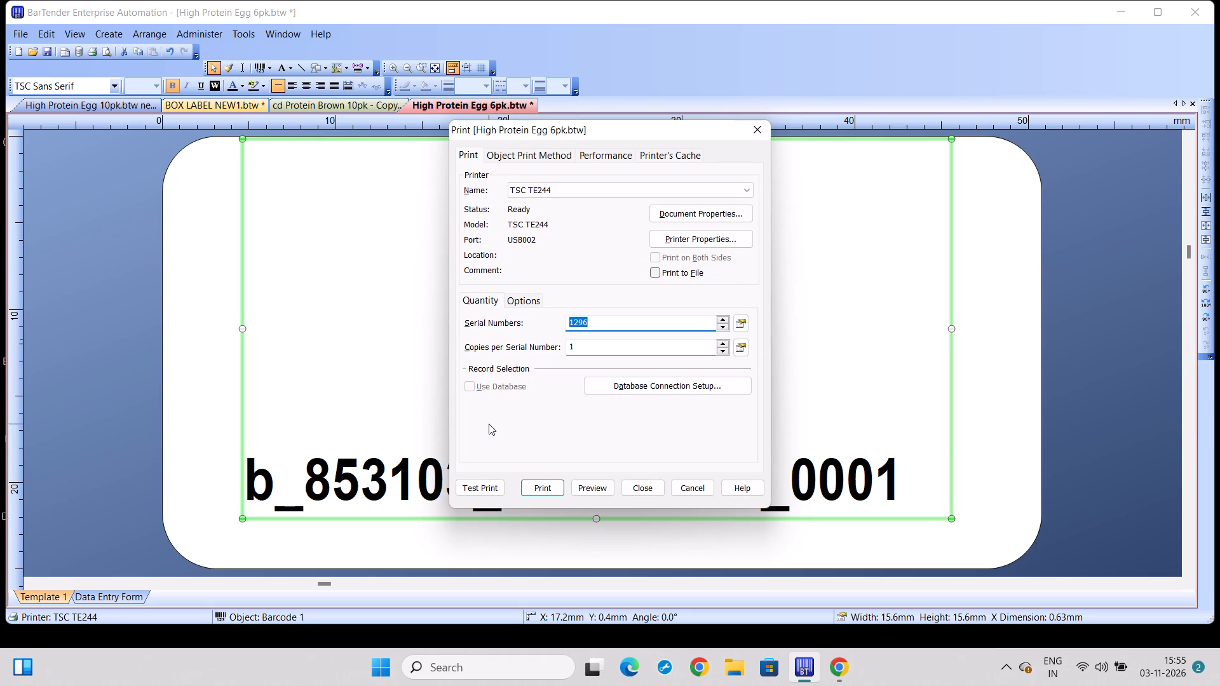
key("1")
type("00")
key("0")
left_click(547, 483)
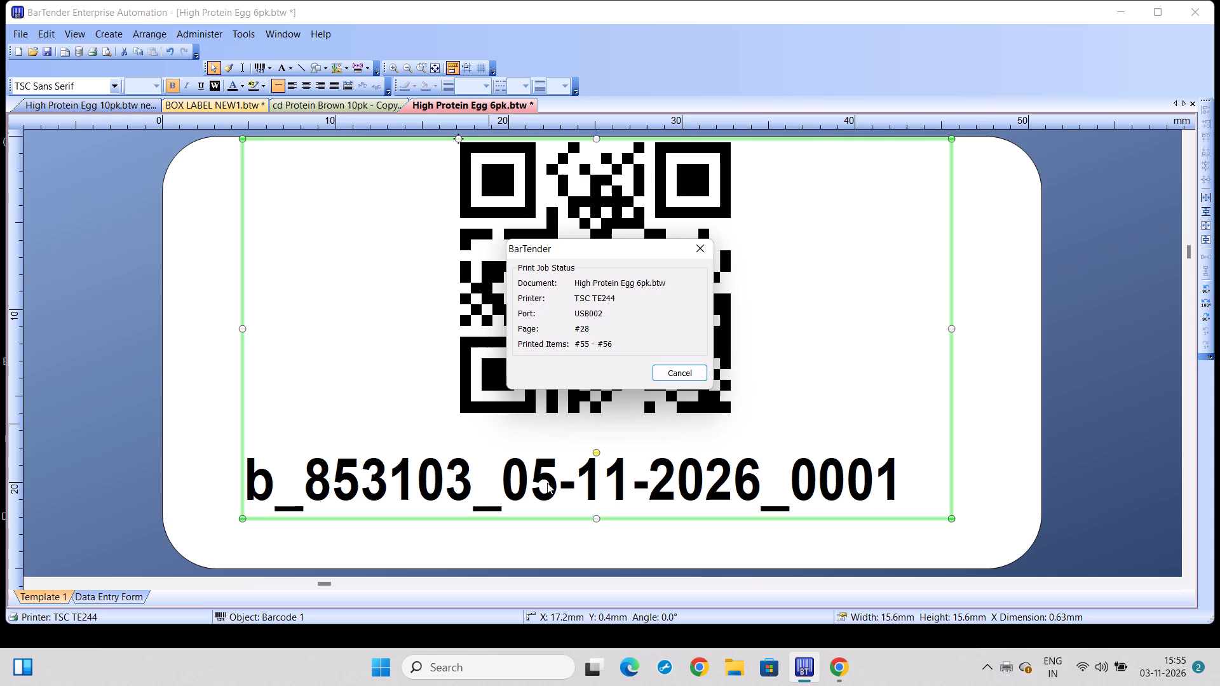
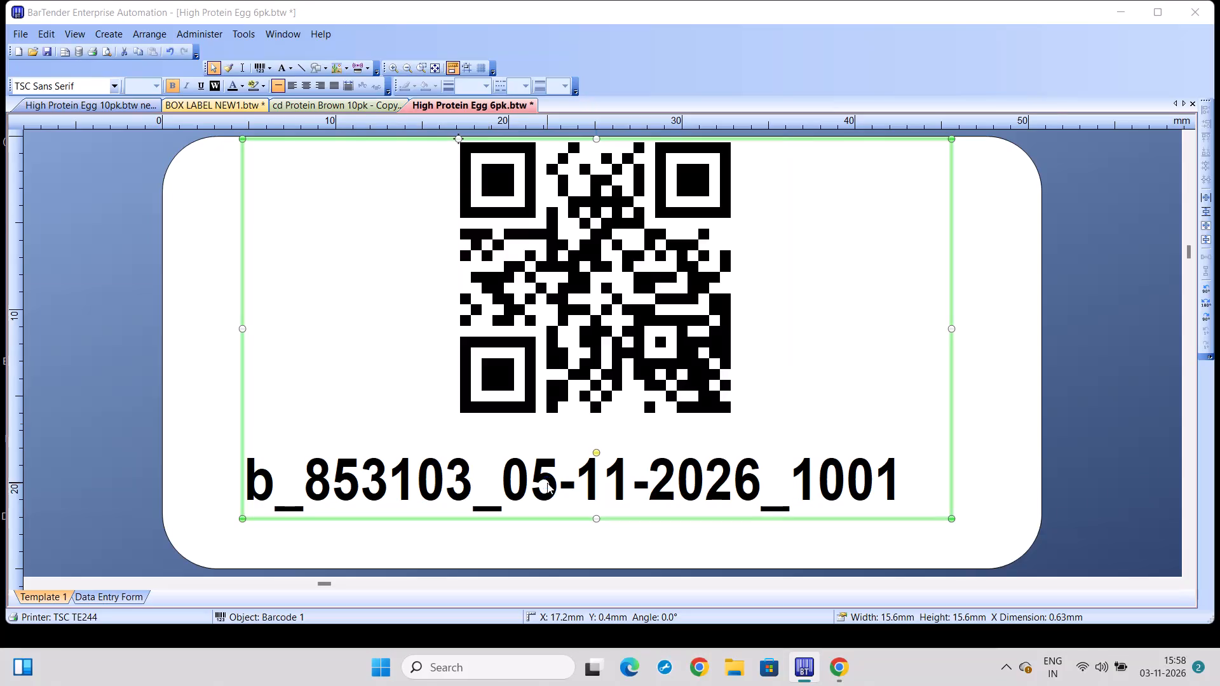
Print 1100 more serial numbers of the High Protein Egg 6pk QR label on the TSC TE244, one copy each.
type("11")
type("00")
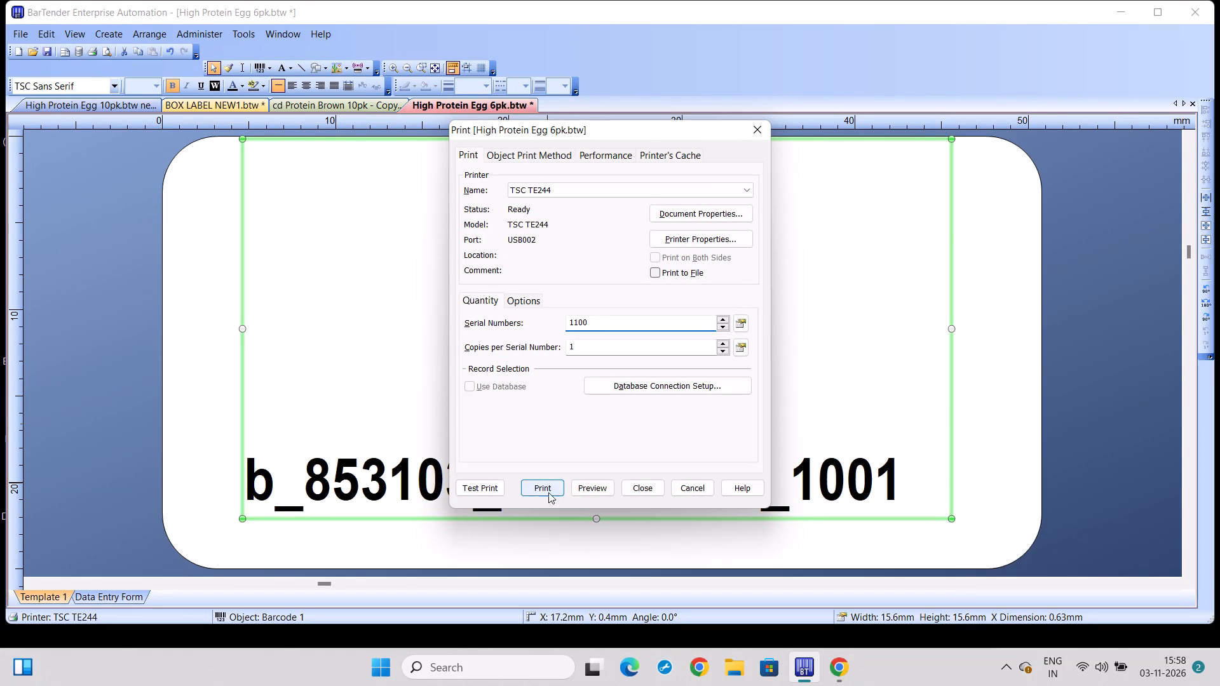
left_click(545, 488)
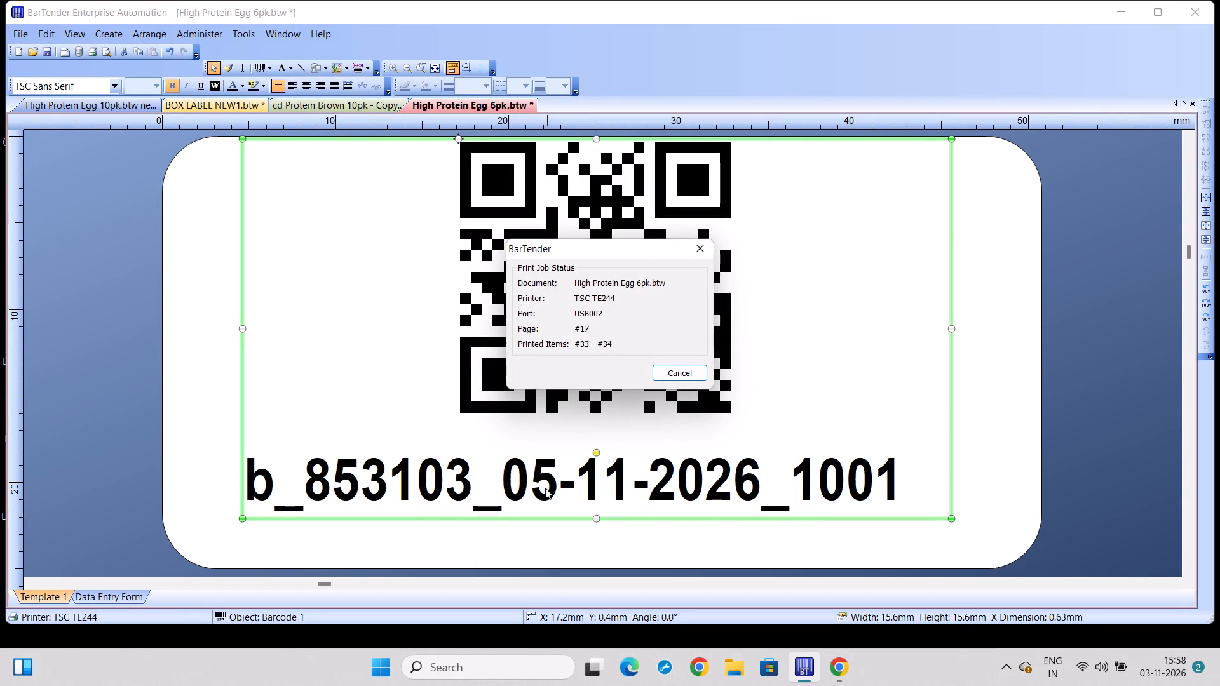
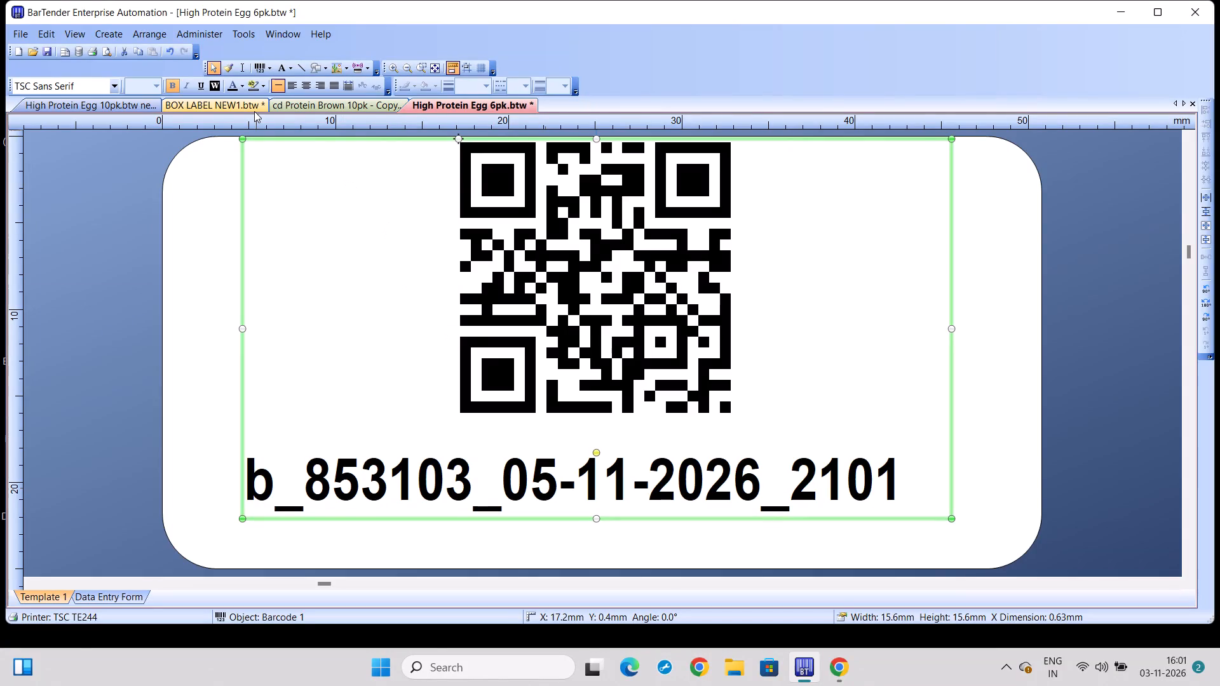
Switch to the BOX LABEL NEW1.btw label document.
left_click(254, 111)
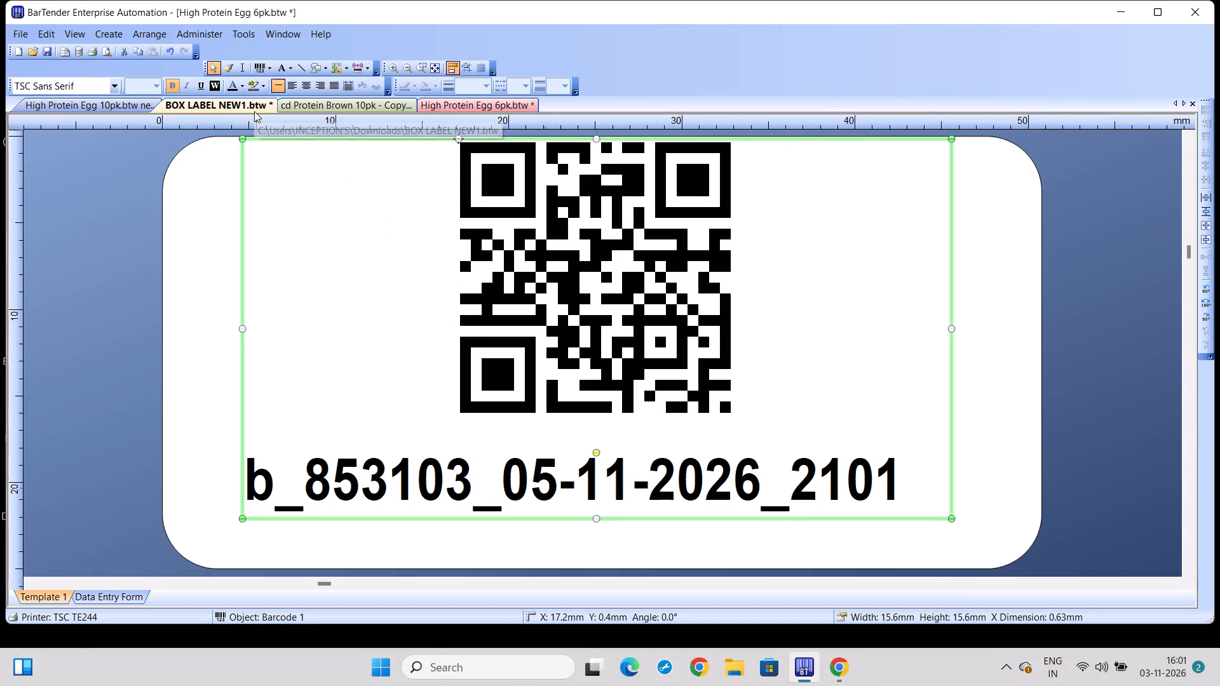
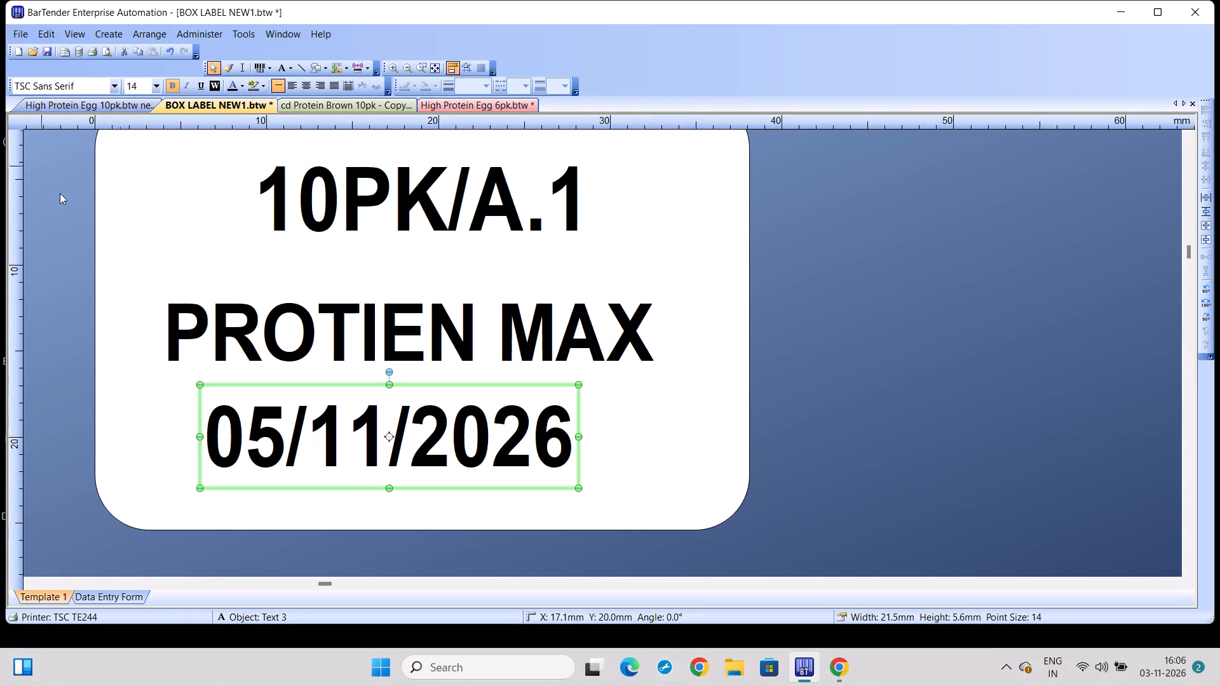
Change the date on the 10PK/A.1 box label to 03/11/2026.
left_click(288, 425)
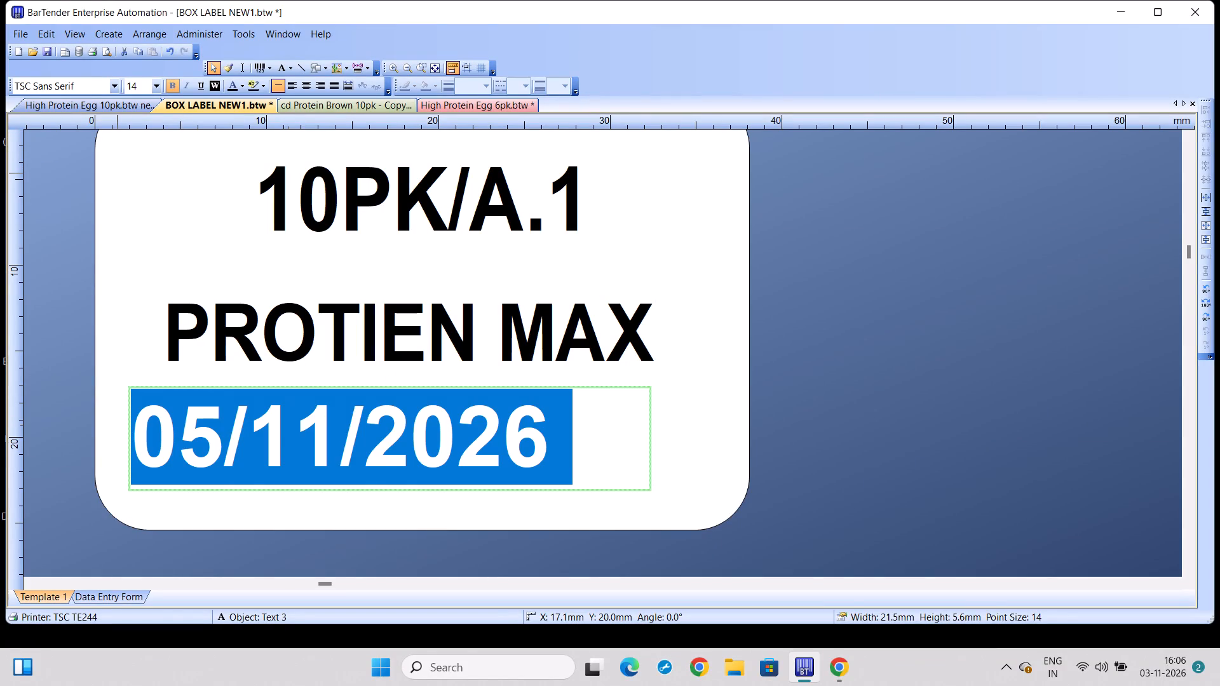
left_click(224, 431)
key("BackSpace")
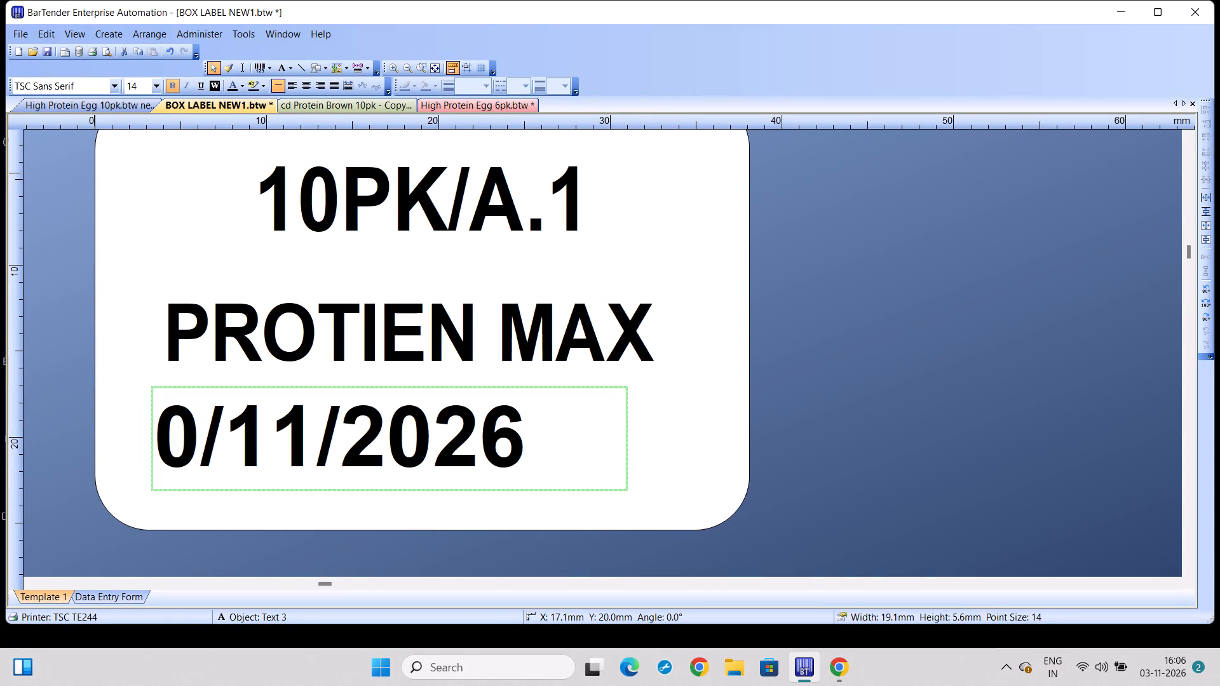
key("3")
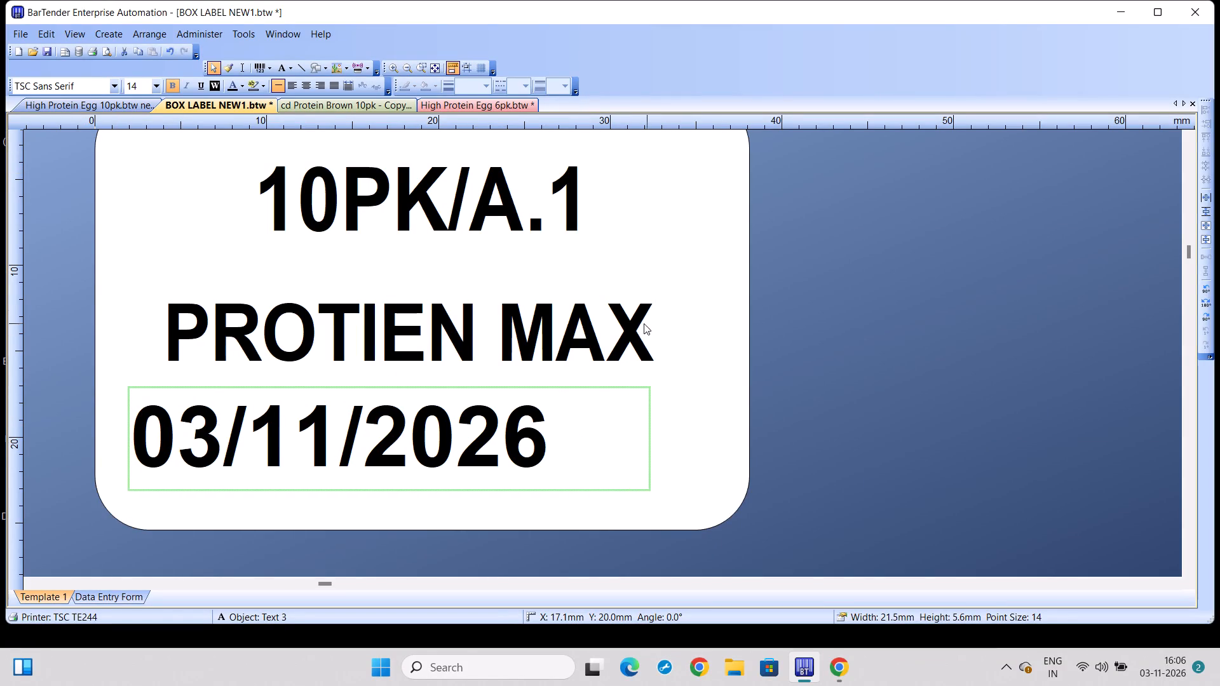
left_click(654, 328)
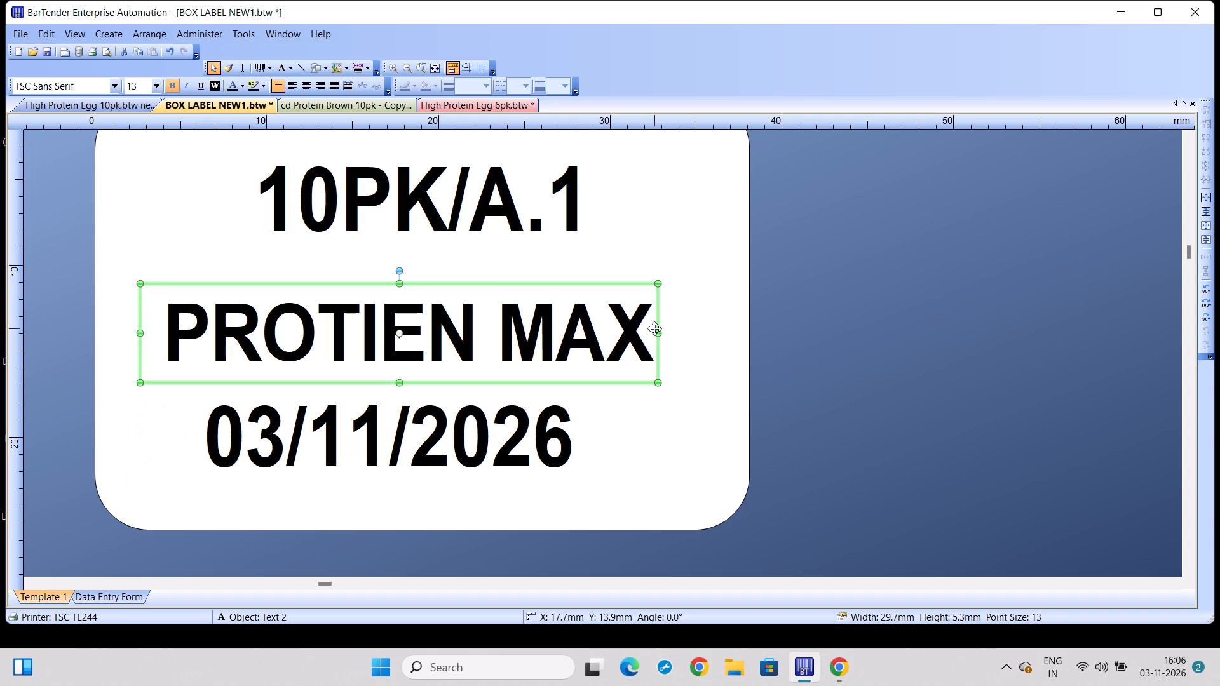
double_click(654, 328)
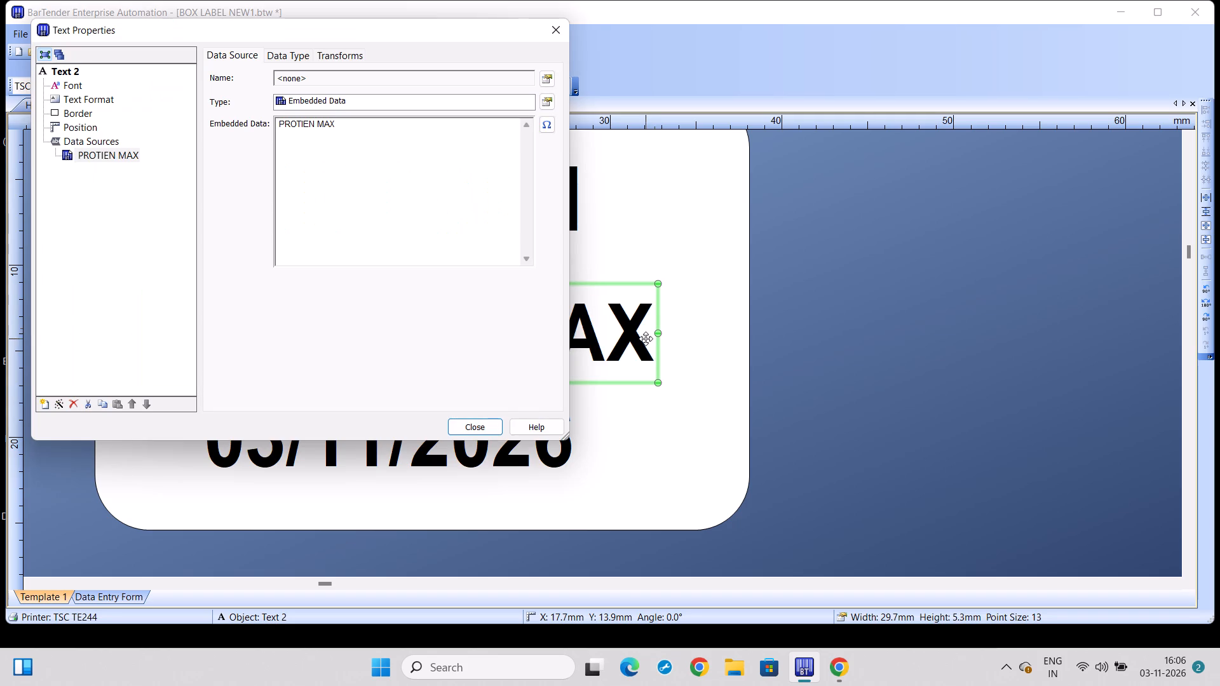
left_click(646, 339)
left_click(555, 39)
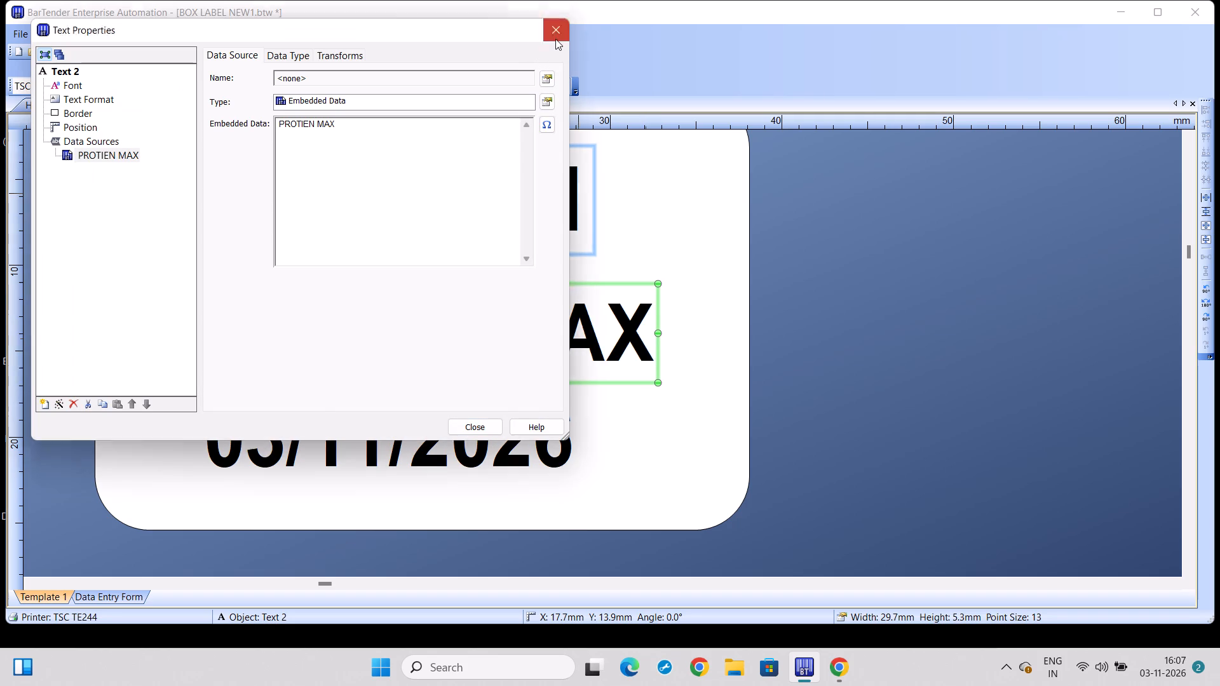
Replace the PROTIEN MAX product name on the box label with CD BROWN.
double_click(643, 332)
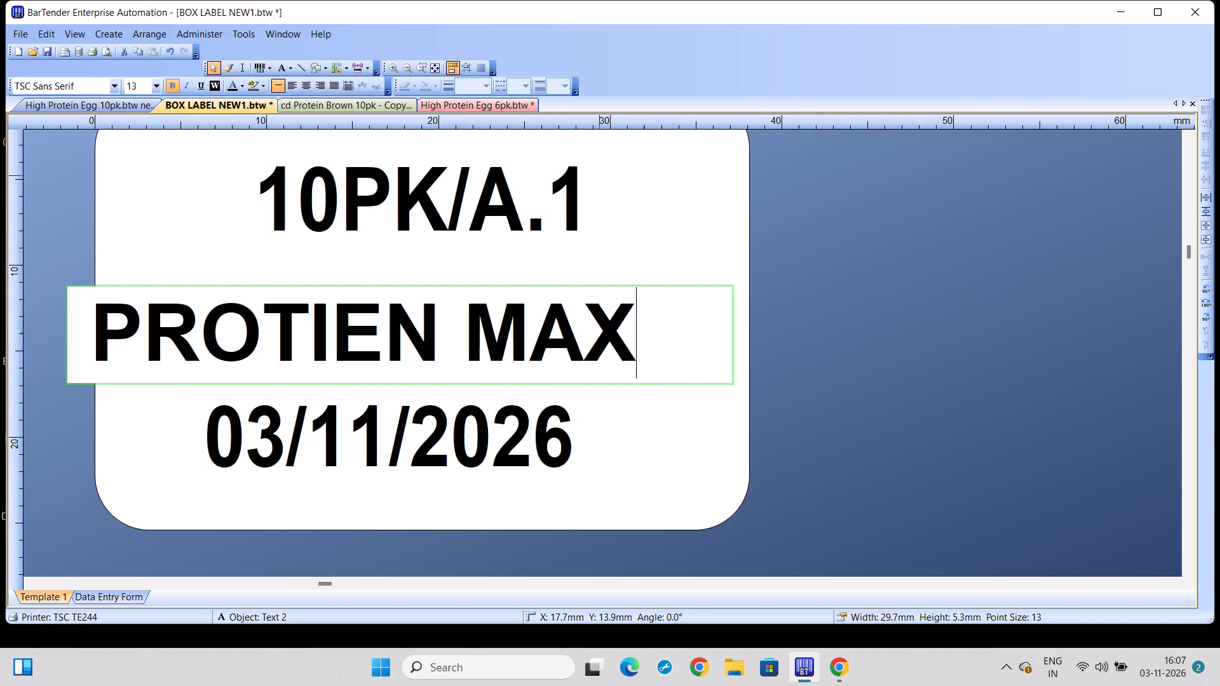
left_click(643, 332)
key("BackSpace")
key("BackSpace")
key("BackSpace")
key("BackSpace")
key("BackSpace")
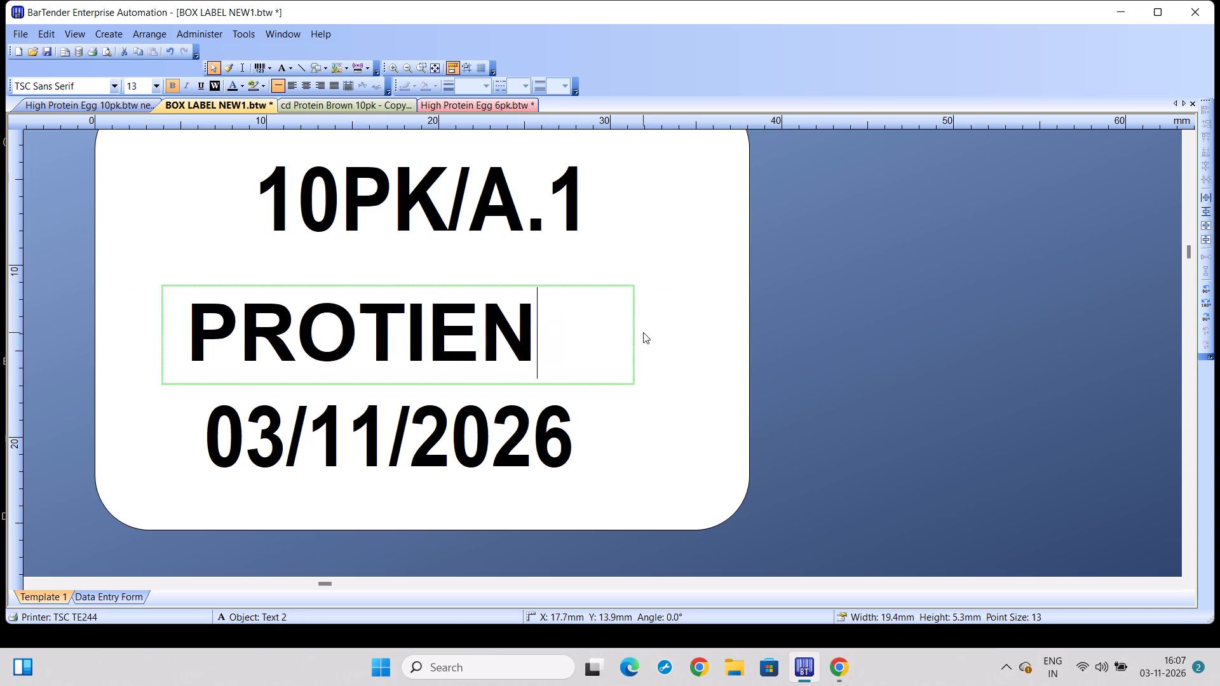
key("BackSpace")
key("BackSpace")
key("BackSpace")
key("BackSpace")
key("BackSpace")
key("BackSpace")
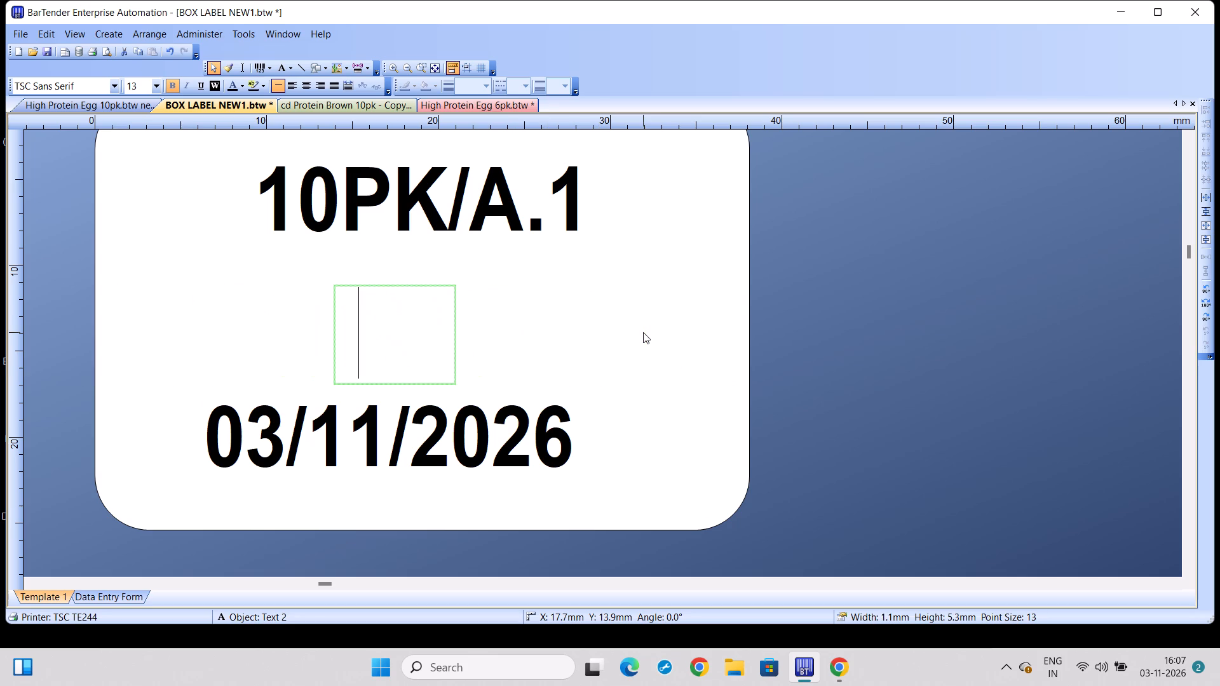
type("CD")
key("space")
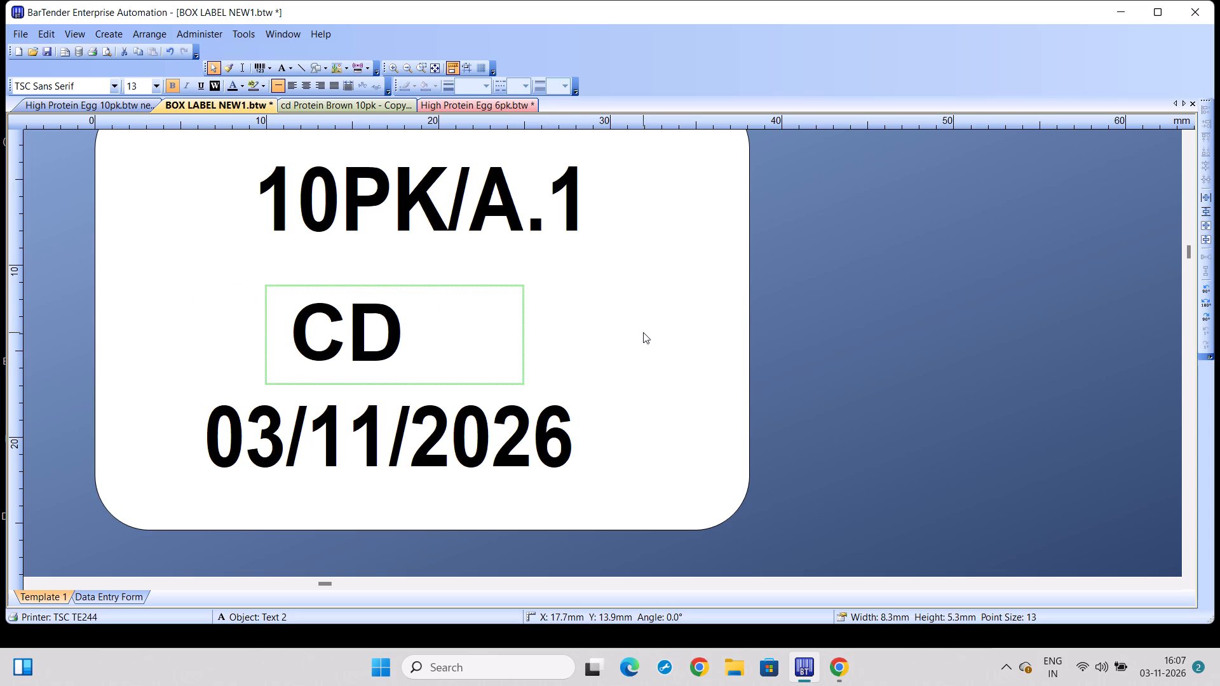
type("BRO")
type("WN")
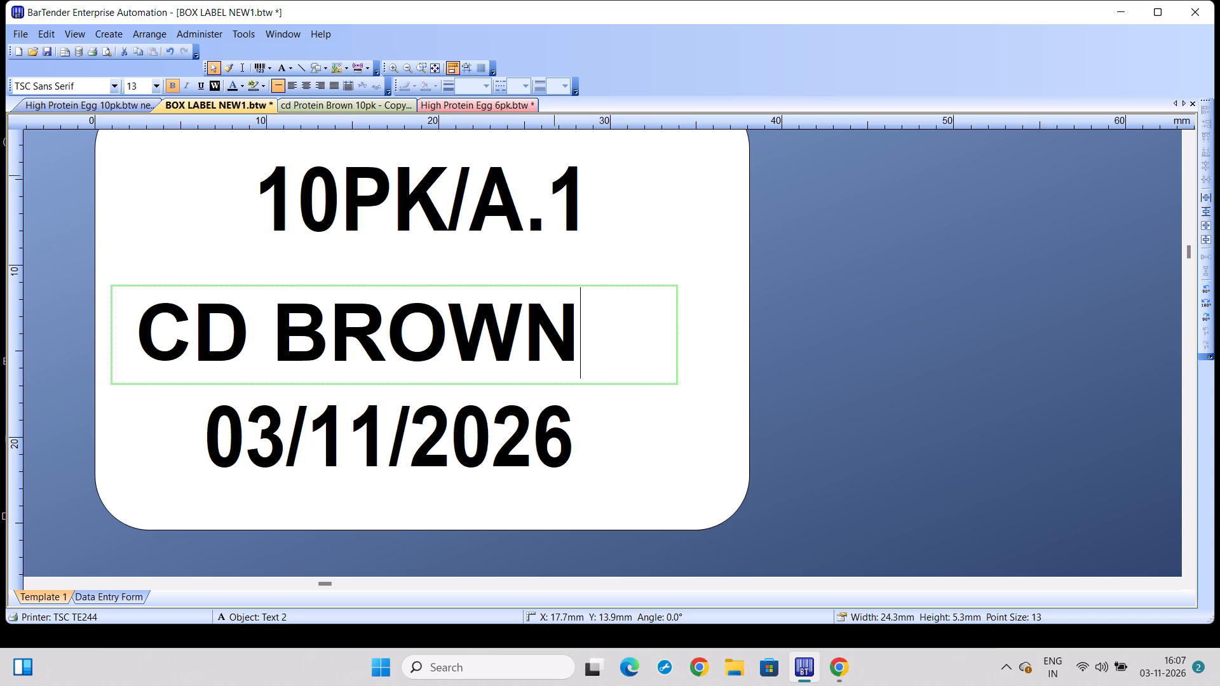
Print 10 copies of the CD BROWN box label on the TSC TE244 printer.
key("ctrl+p")
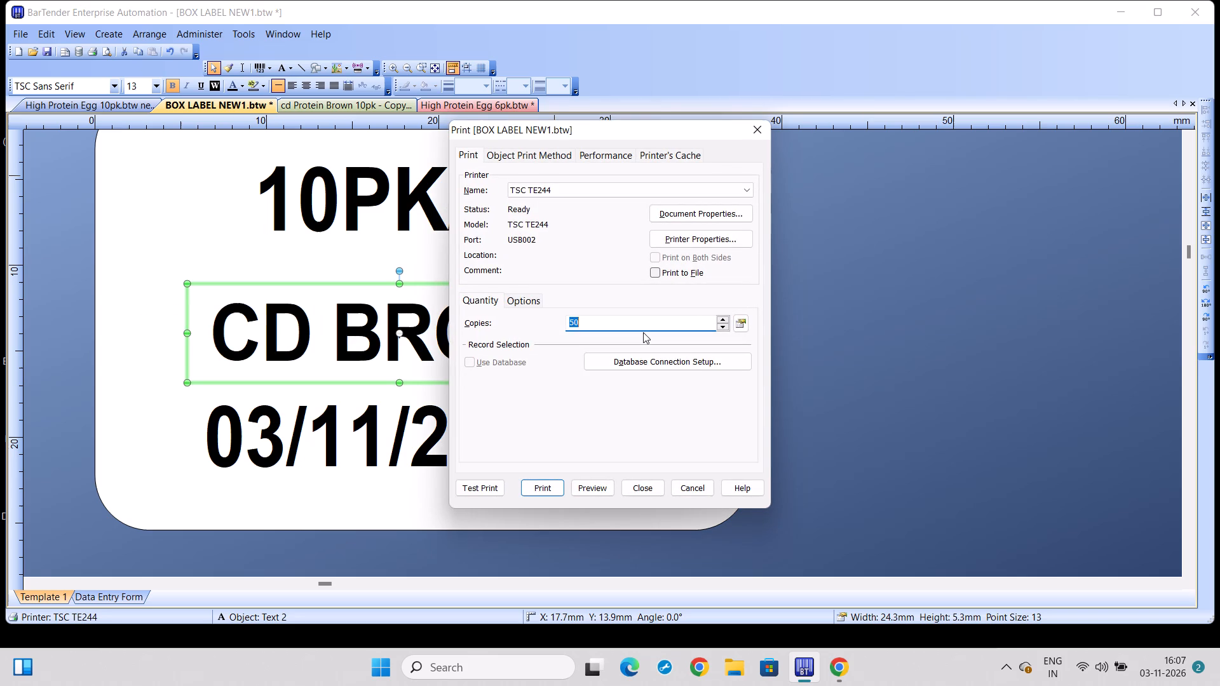
type("10")
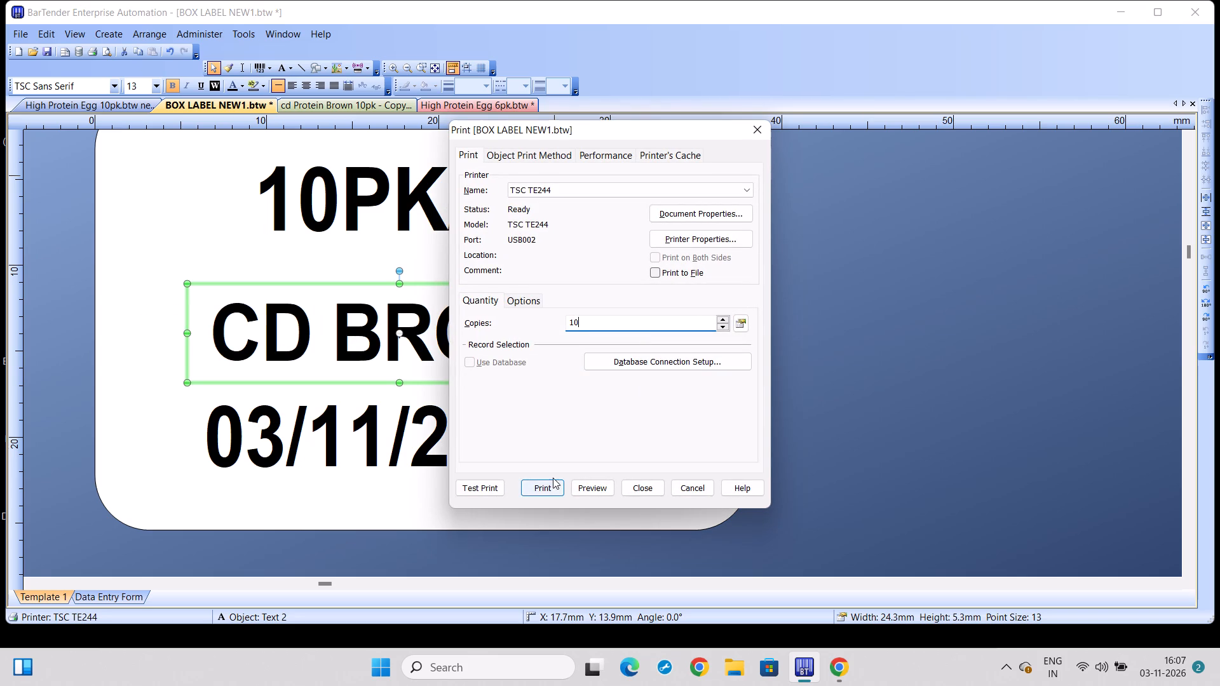
left_click(543, 487)
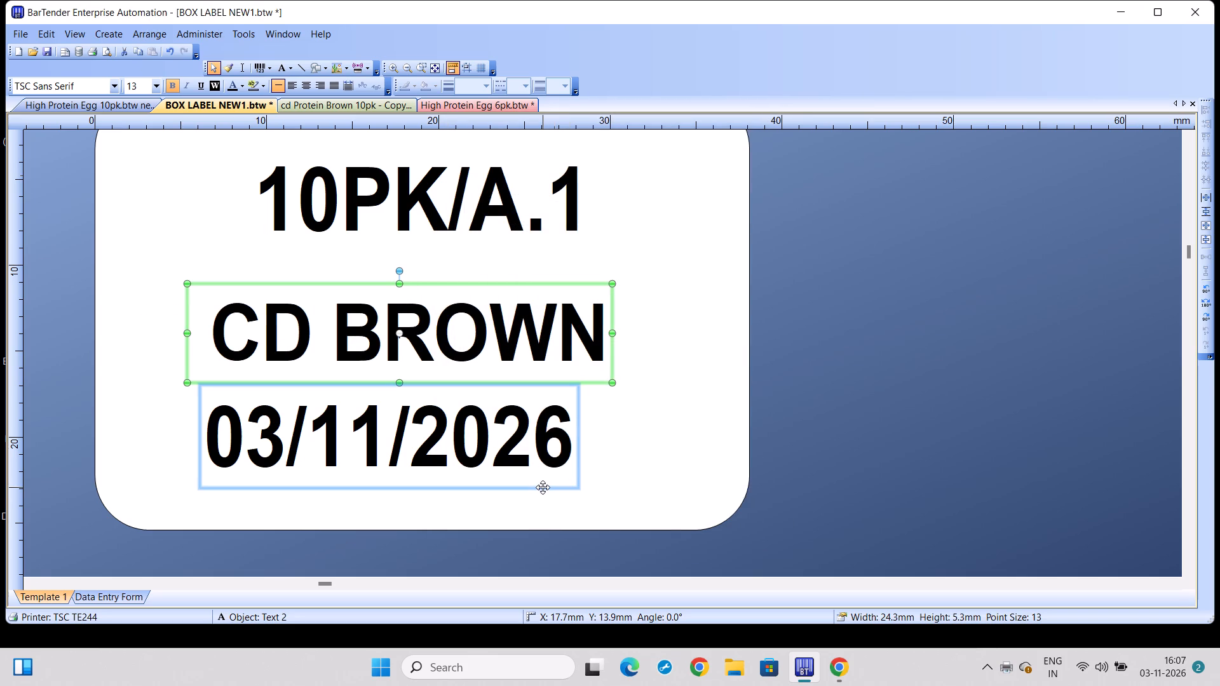
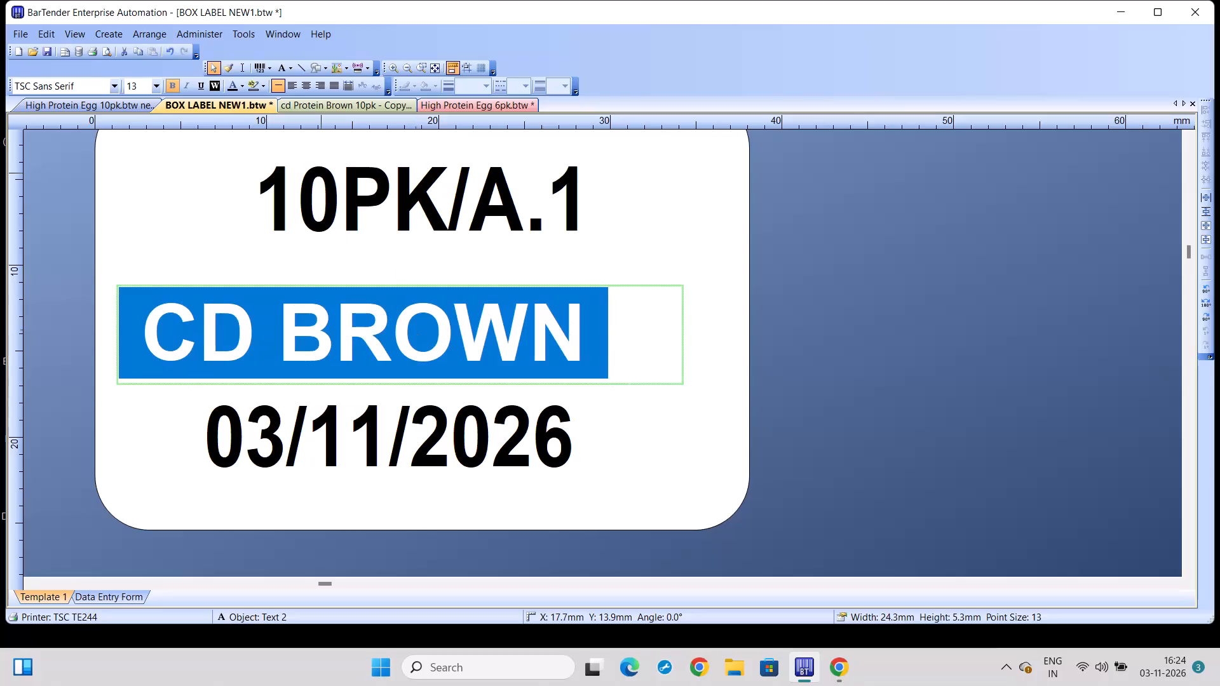
Replace the CD BROWN product name on the 10PK/A.1 box label with NOICE PROTEIN.
key("BackSpace")
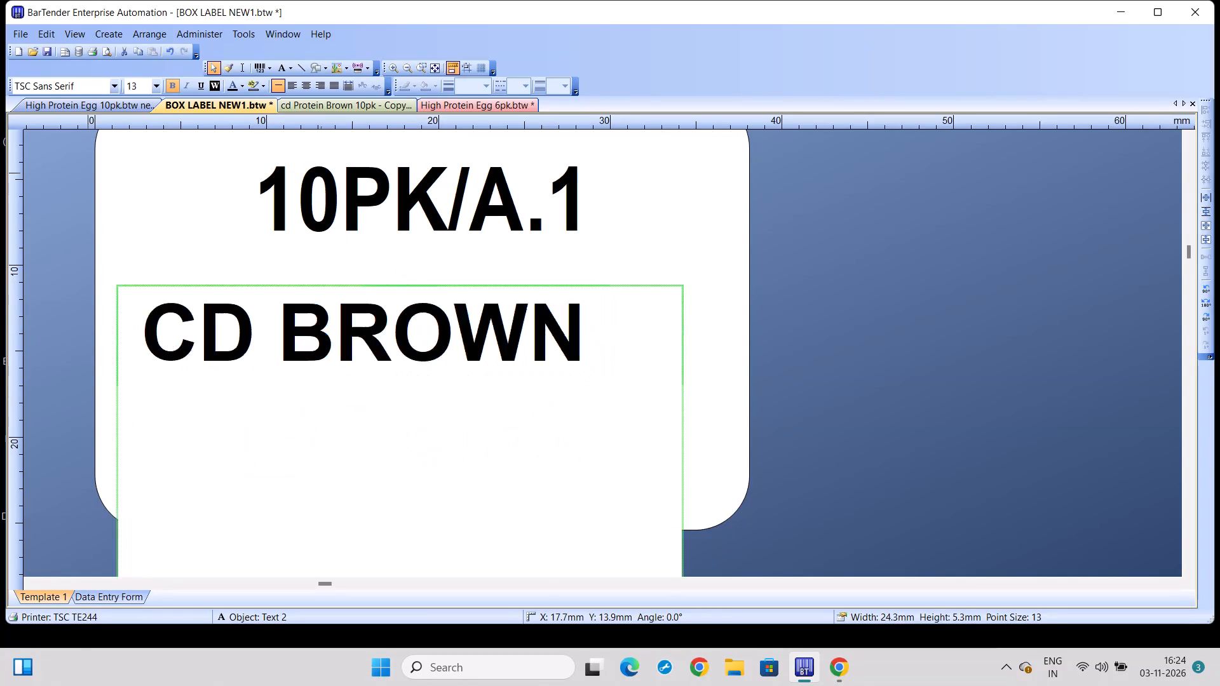
type("NOIV")
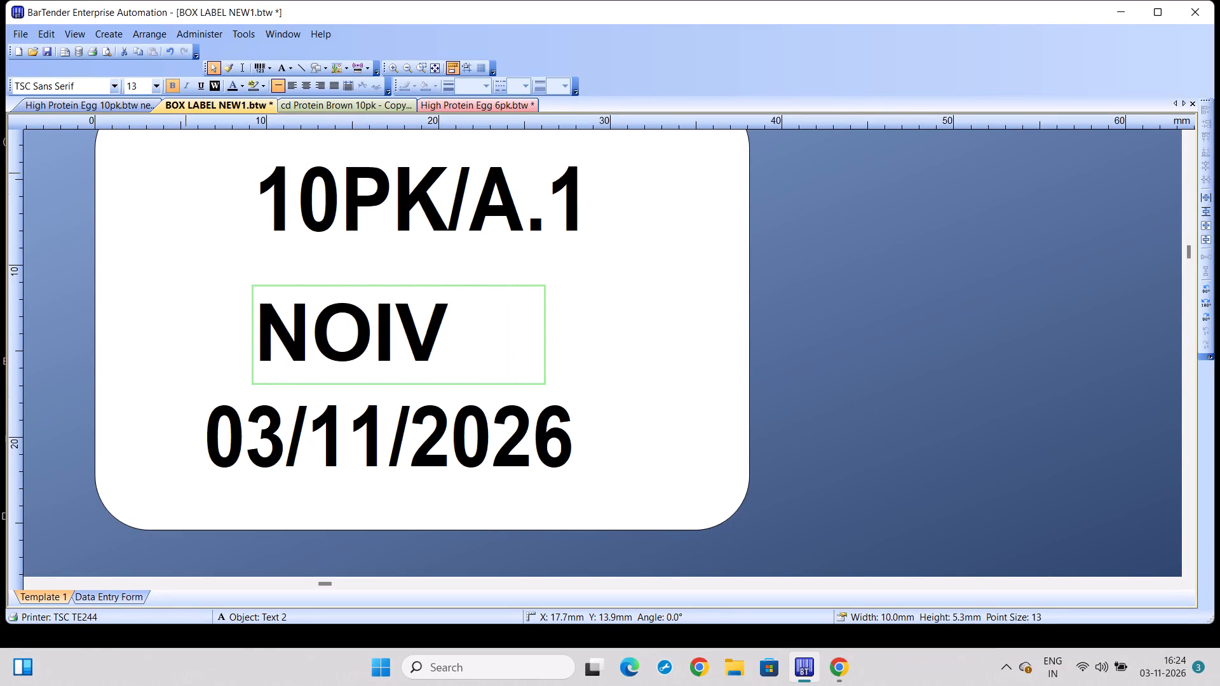
key("BackSpace")
type("CE")
key("space")
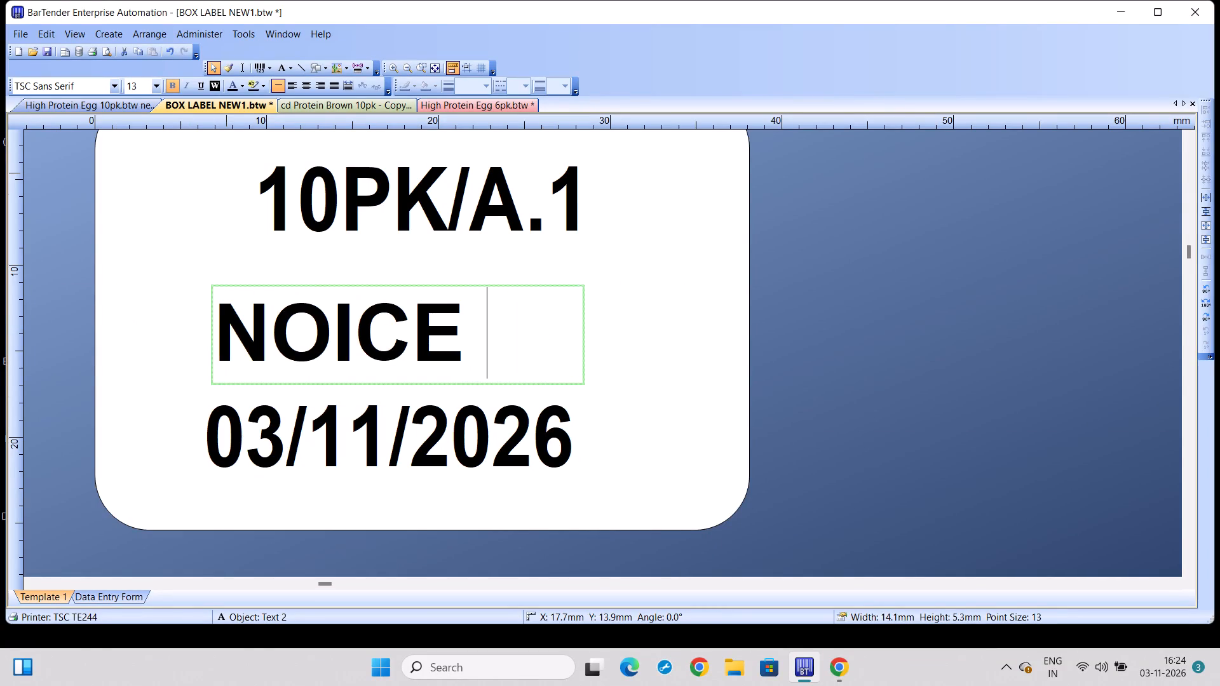
type("PROY")
key("BackSpace")
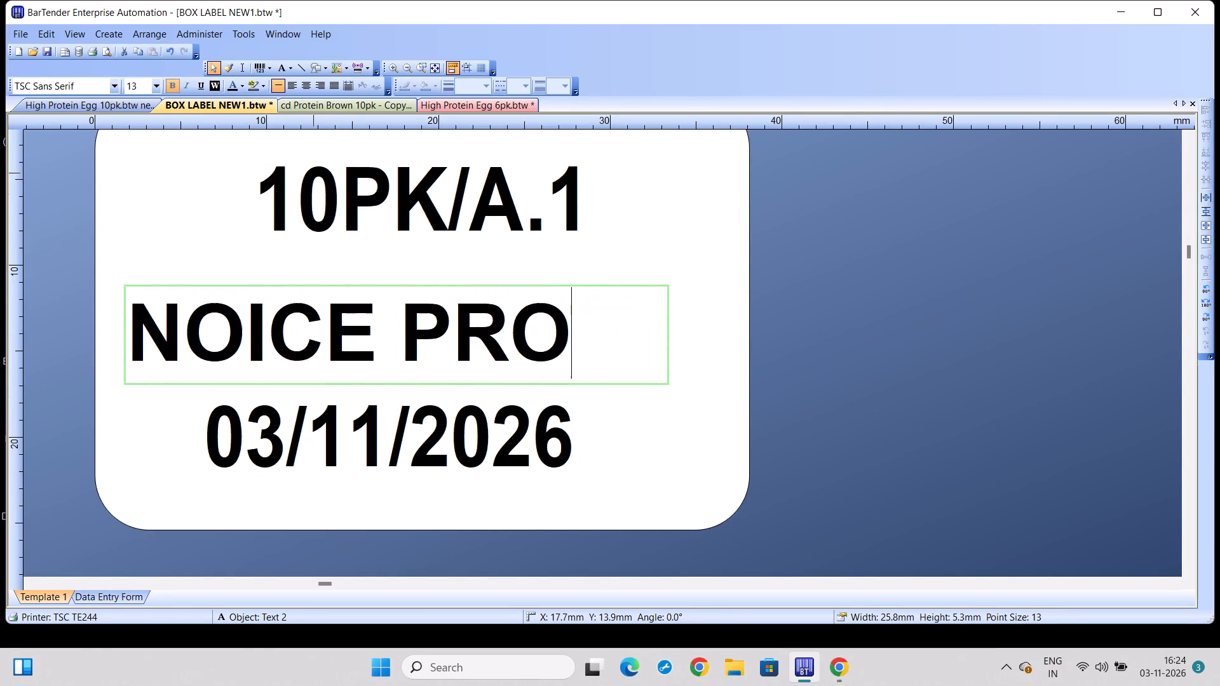
type("TEIN")
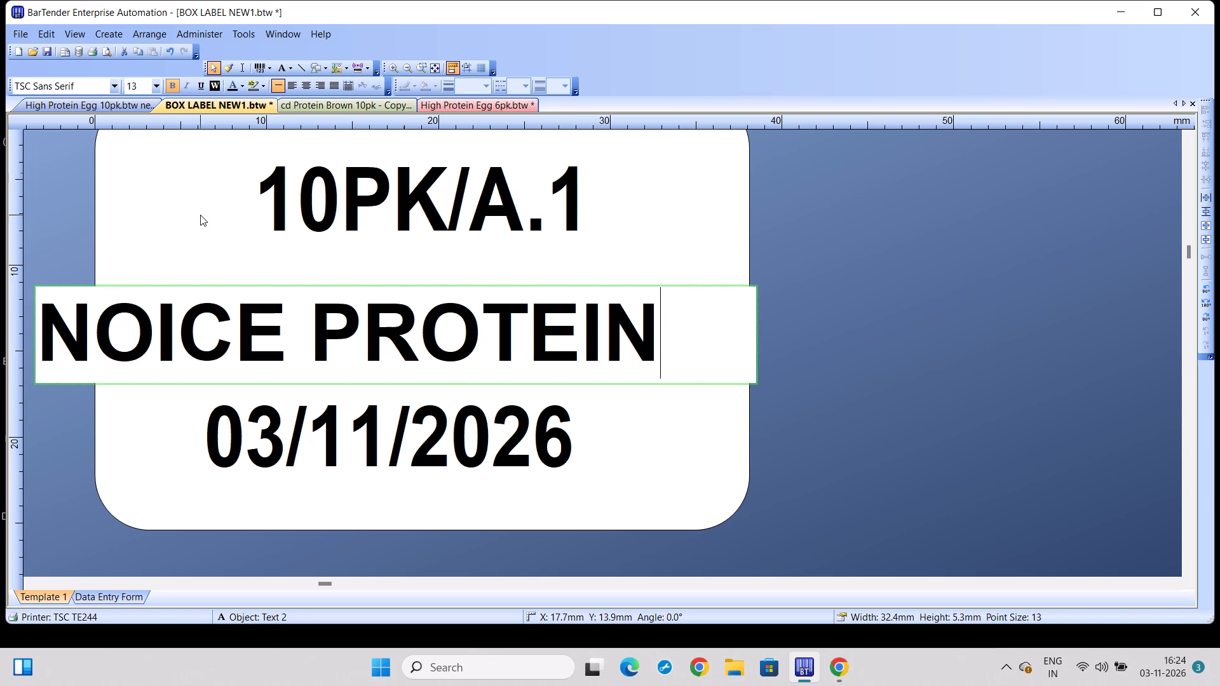
Change the date on the NOICE PROTEIN box label to 05/11/2026.
left_click(257, 440)
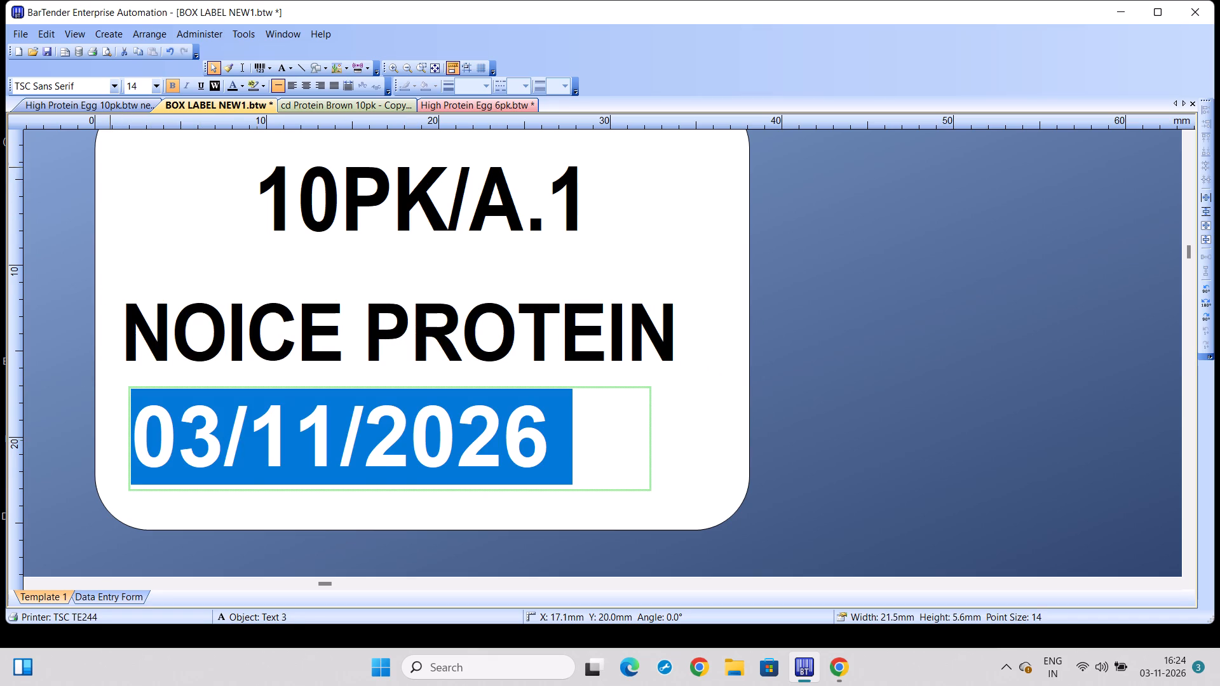
left_click(217, 426)
key("BackSpace")
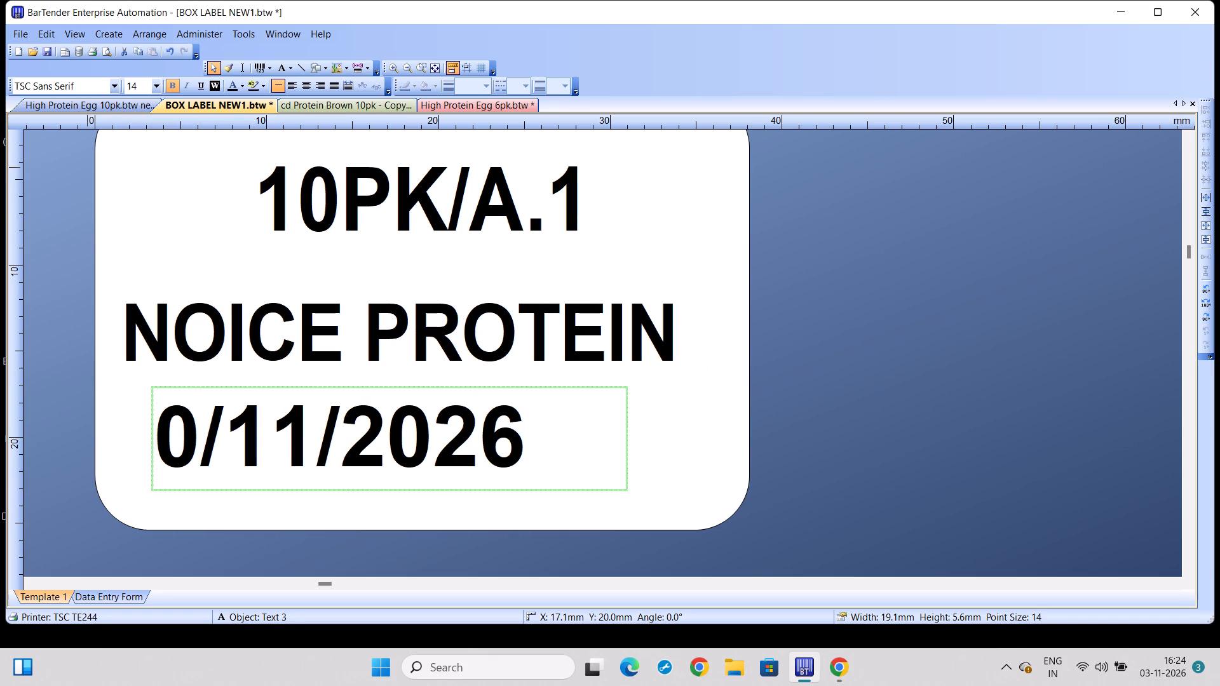
key("5")
Print 100 copies of the NOICE PROTEIN box label on the TSC TE244 printer.
key("ctrl+p")
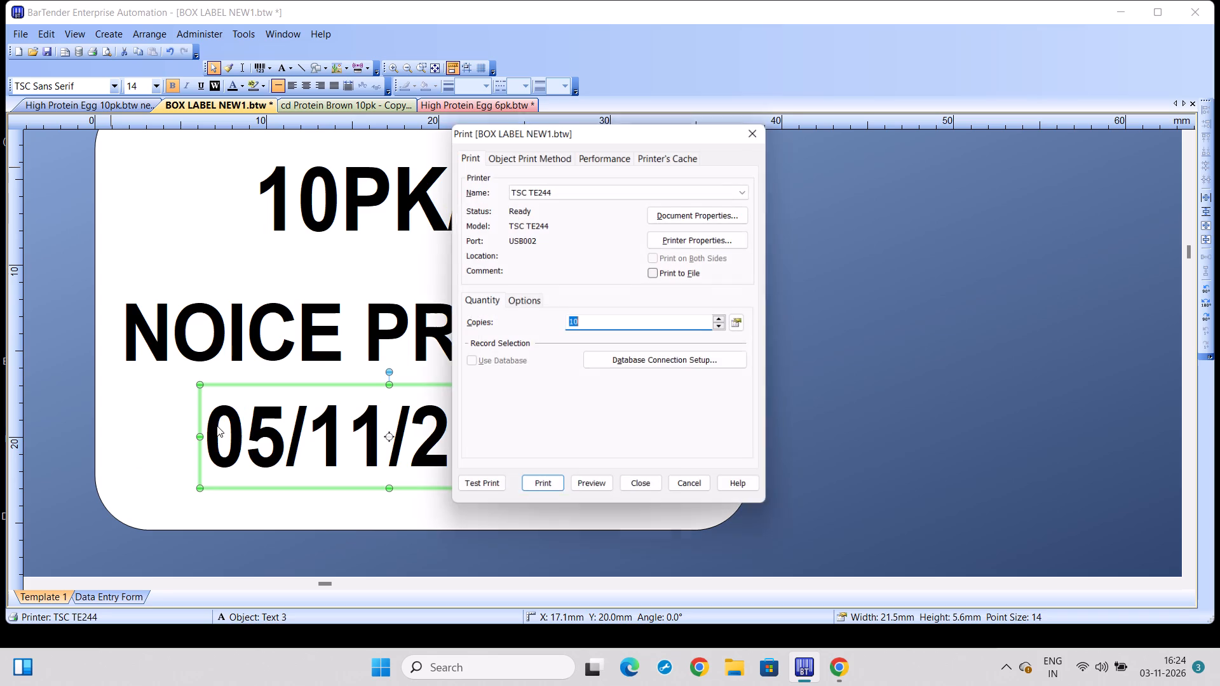
left_click(581, 326)
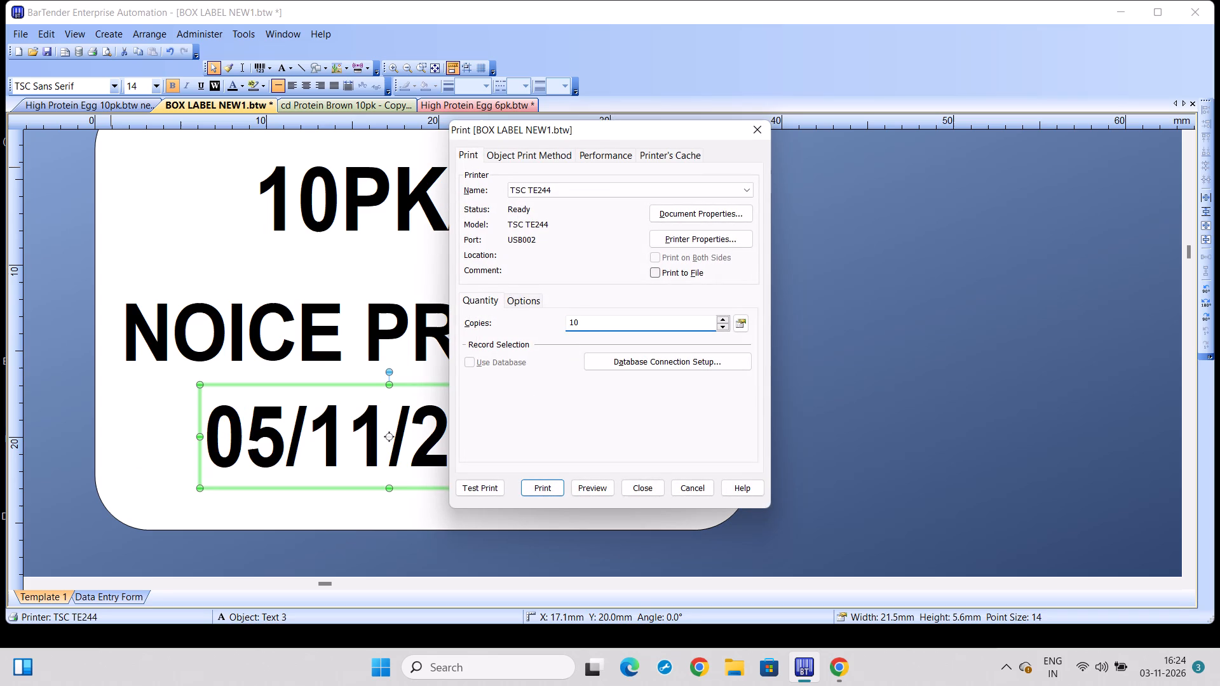
key("0")
left_click(532, 490)
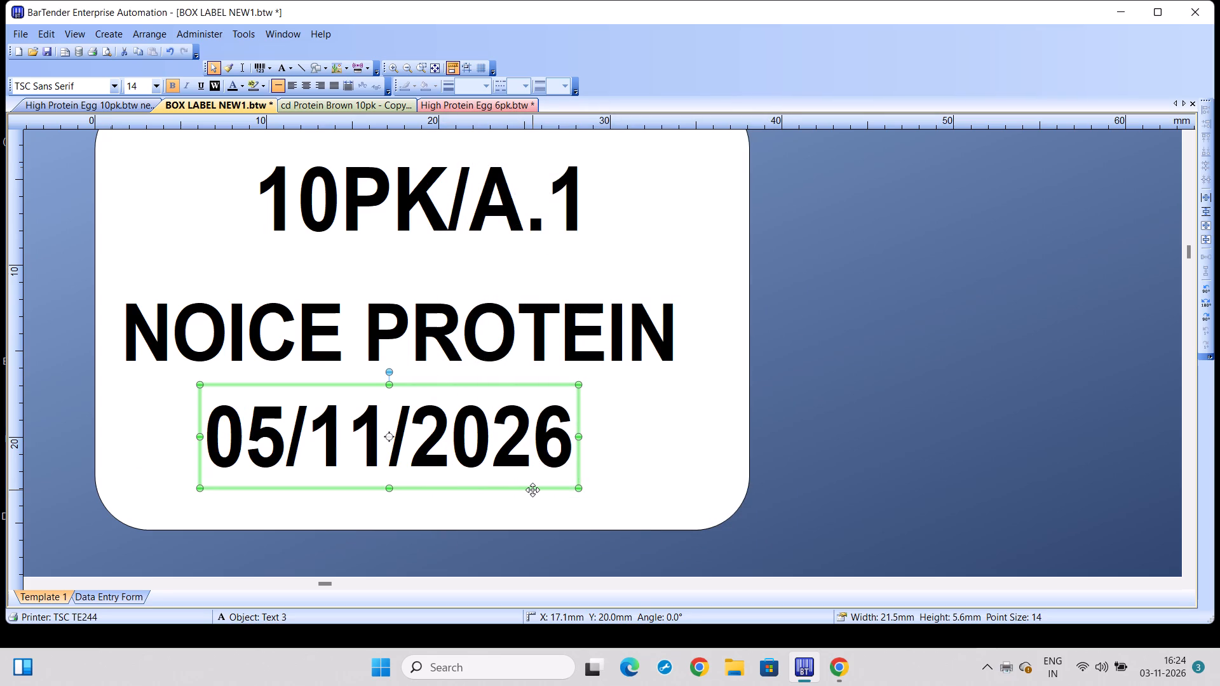
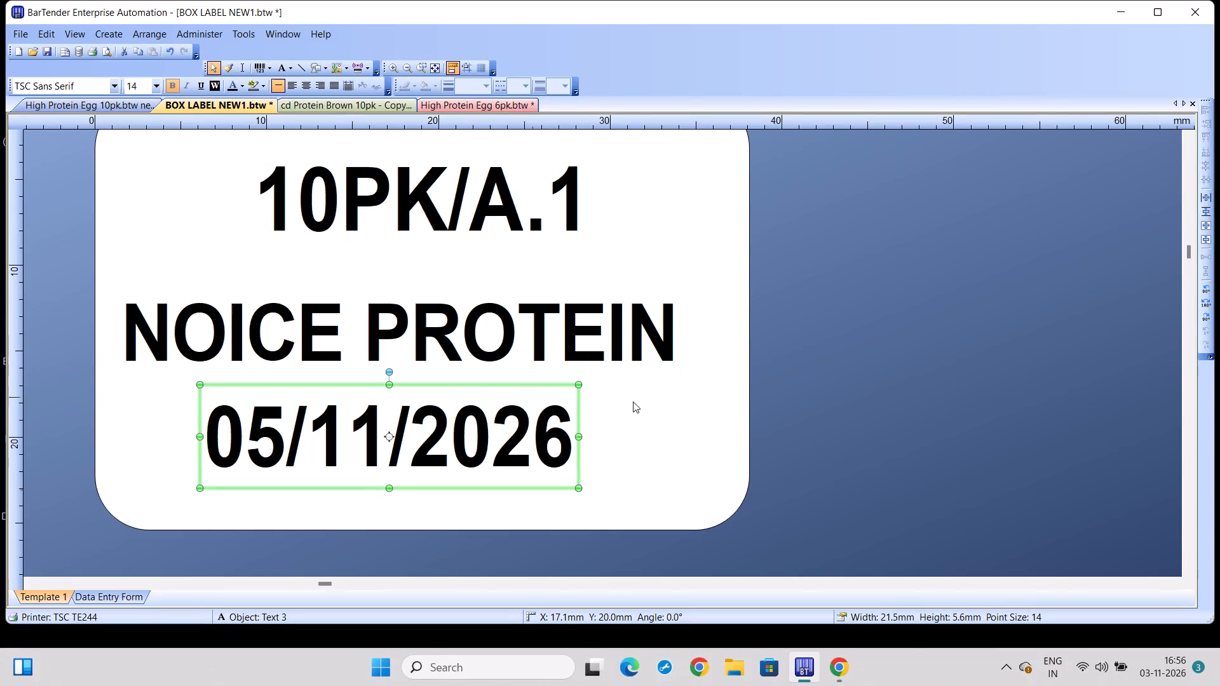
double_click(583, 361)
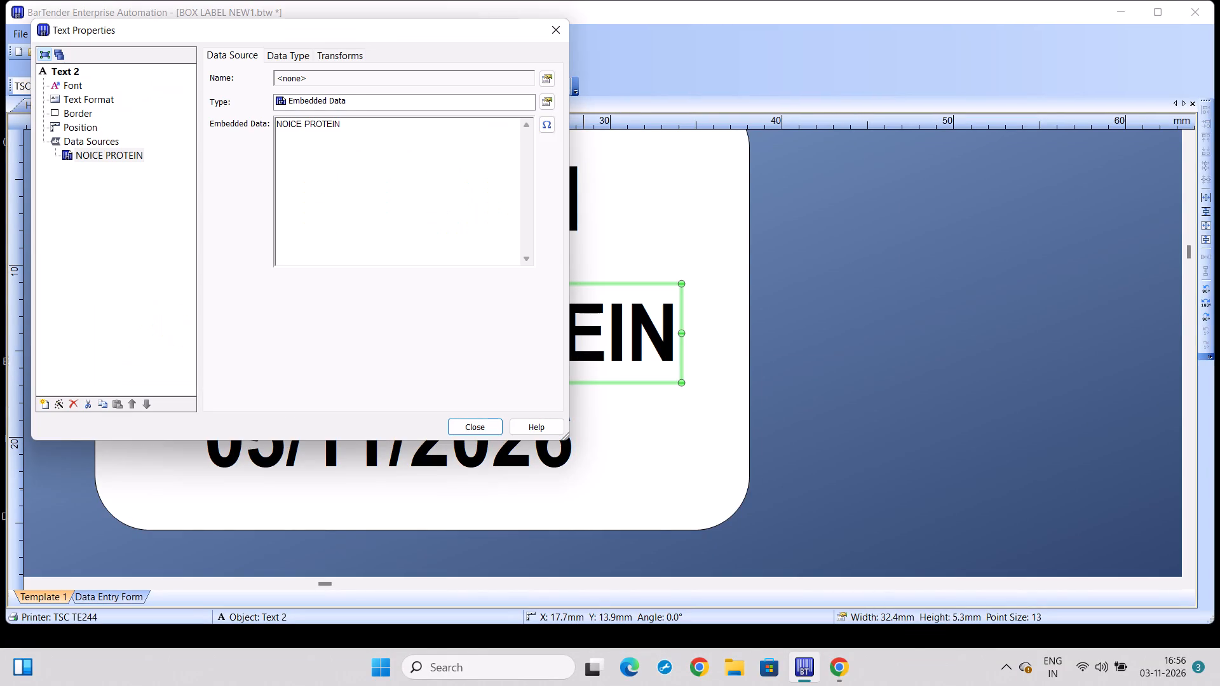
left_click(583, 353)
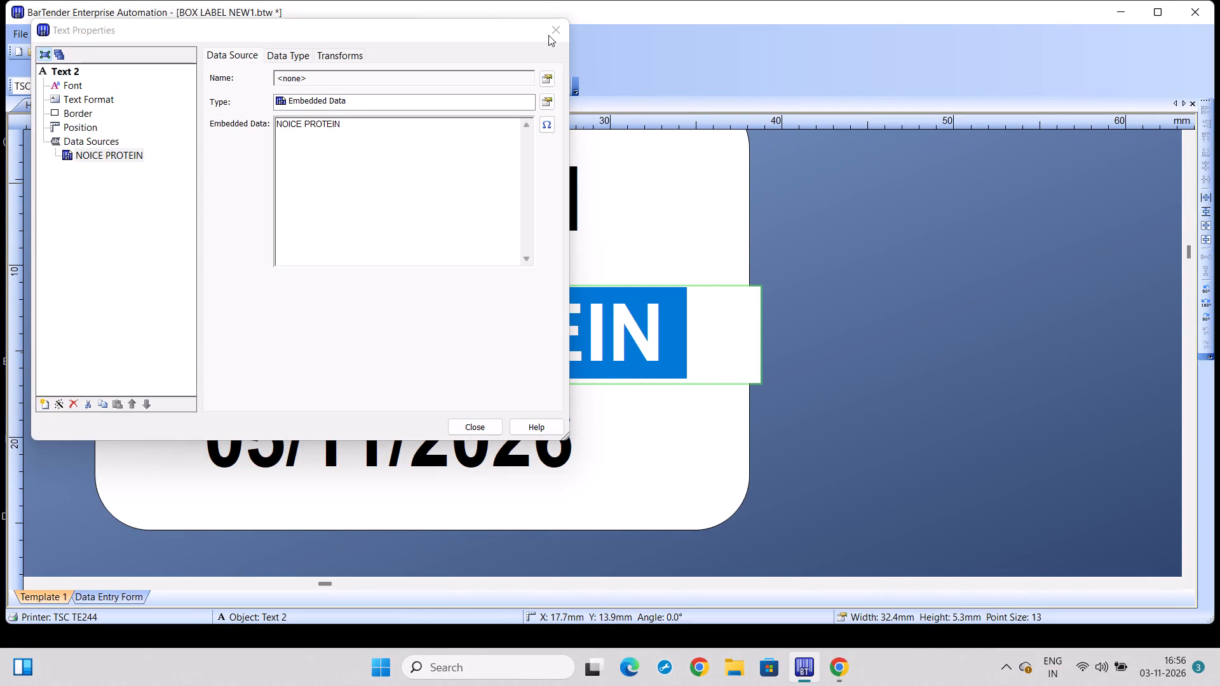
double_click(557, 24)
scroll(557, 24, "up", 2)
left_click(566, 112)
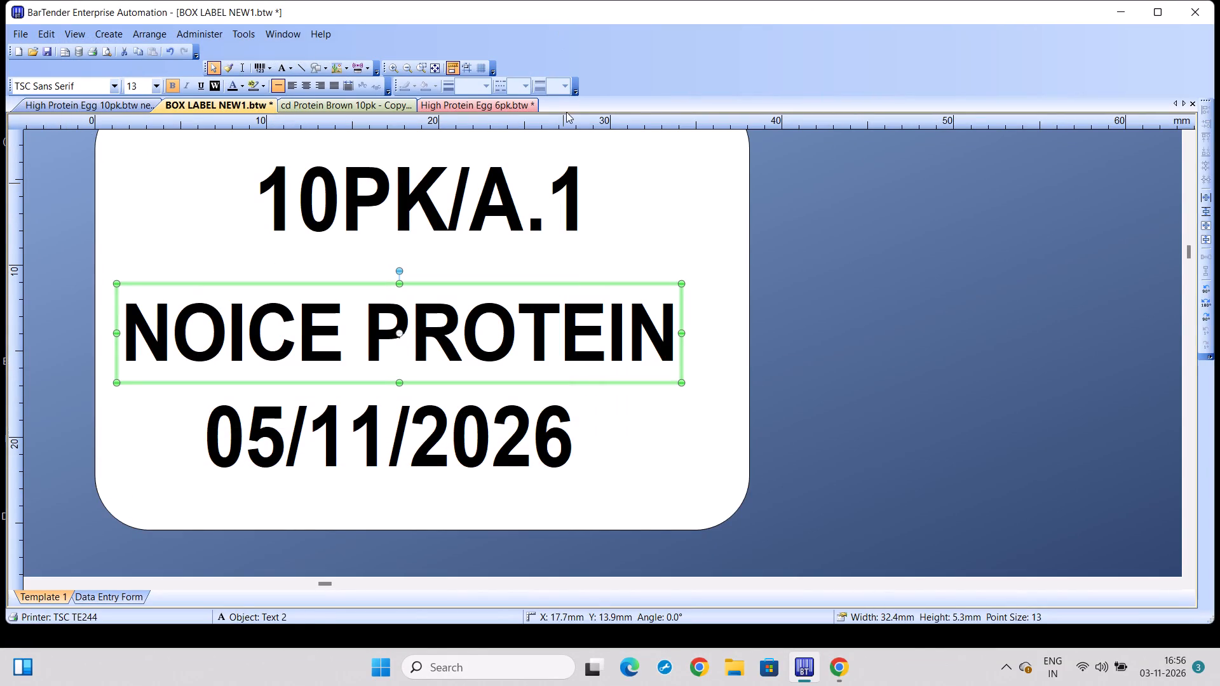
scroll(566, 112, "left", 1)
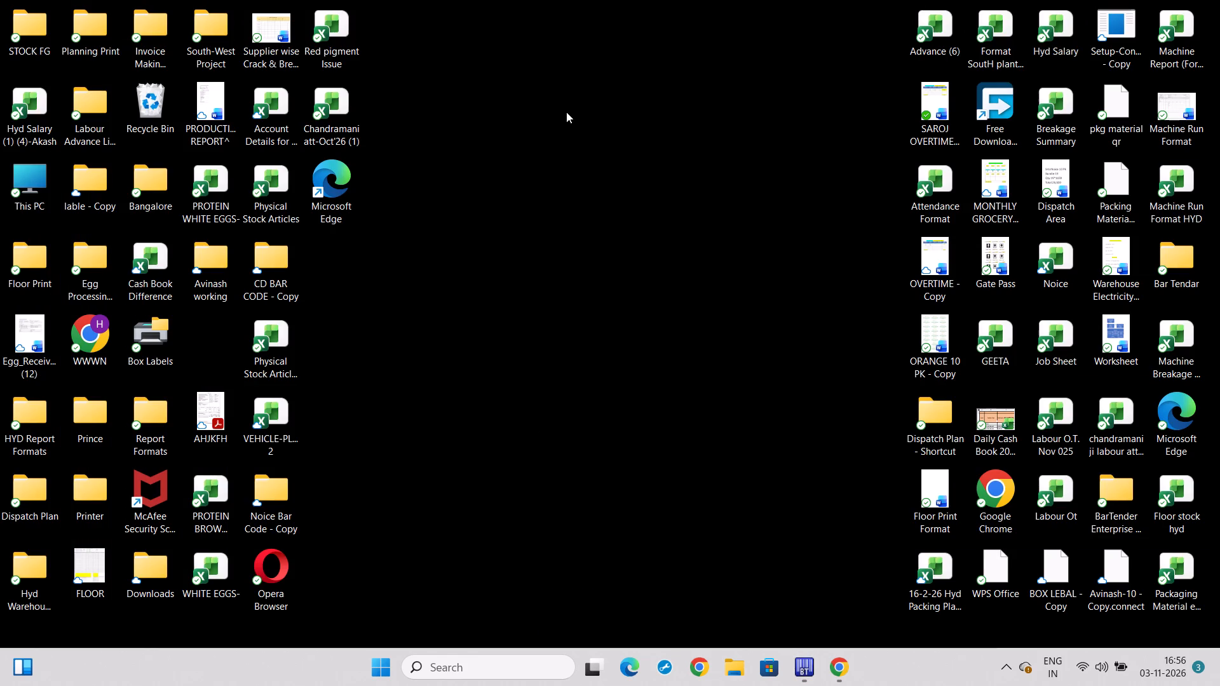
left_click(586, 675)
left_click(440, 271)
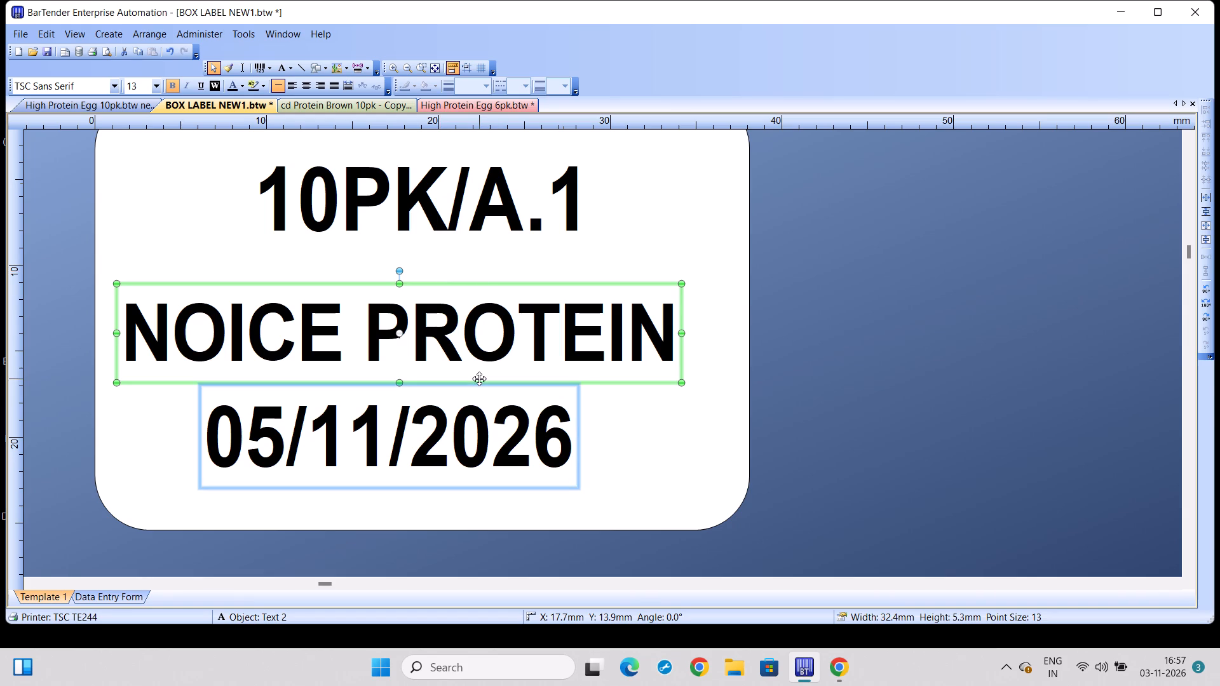
Replace the NOICE PROTEIN product name on the 10PK/A.1 box label with POWER BROWN.
left_click(469, 355)
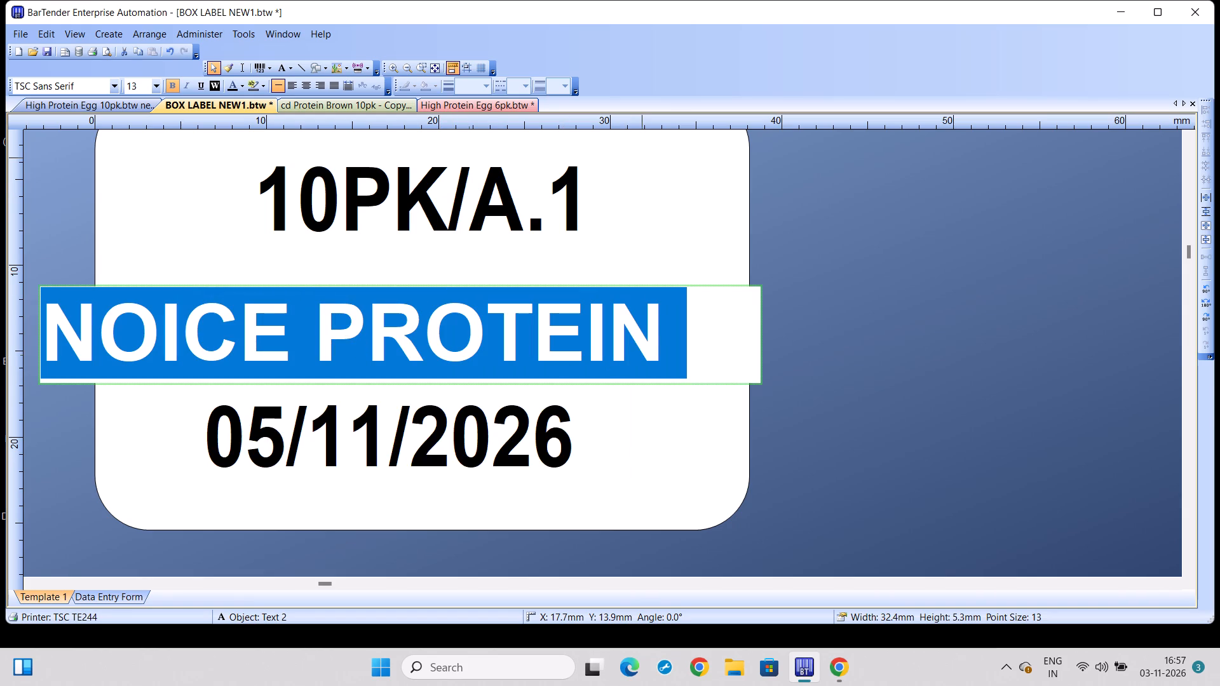
left_click(658, 314)
left_click(661, 319)
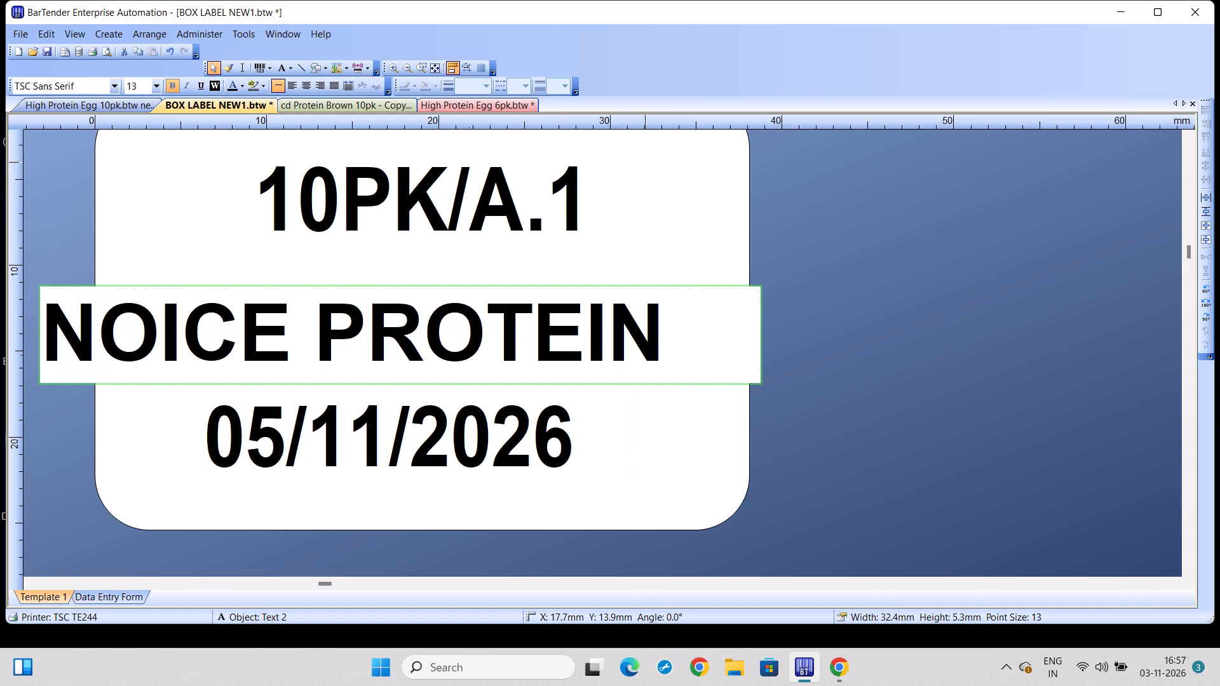
key("BackSpace")
key("BackSpace")
key("BackSpace")
key("BackSpace")
key("BackSpace")
key("BackSpace")
key("BackSpace")
key("BackSpace")
key("BackSpace")
key("BackSpace")
key("BackSpace")
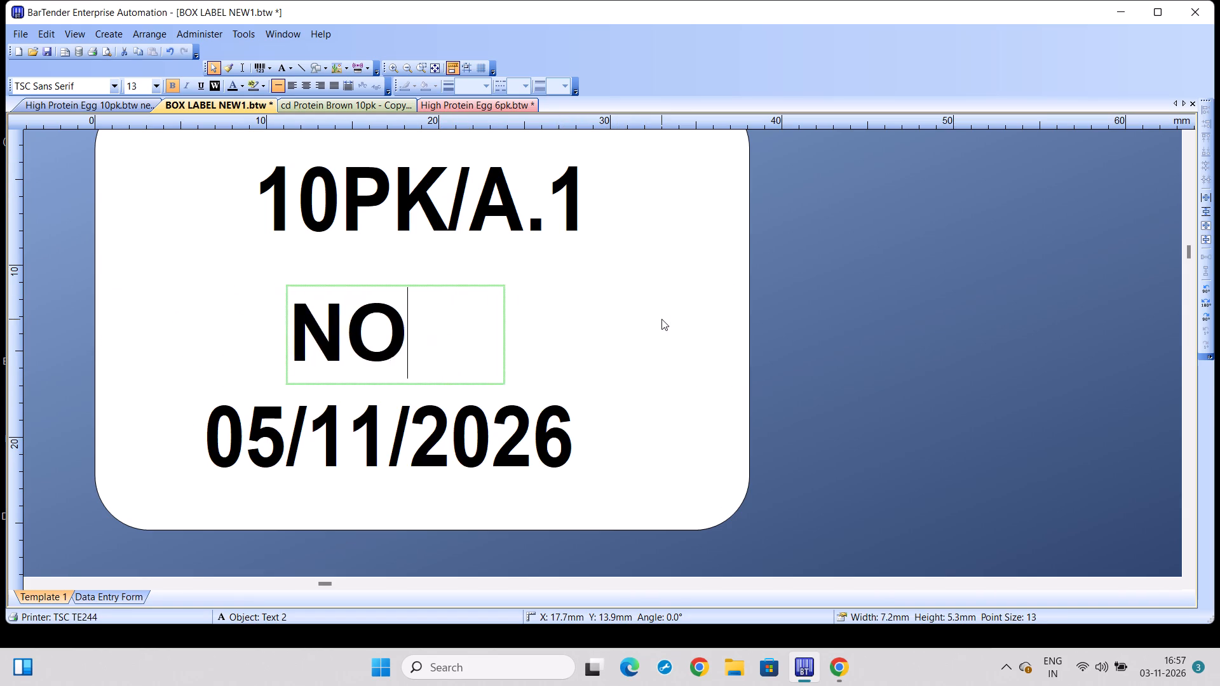
key("BackSpace")
key("BackSpace")
type("POWER BE")
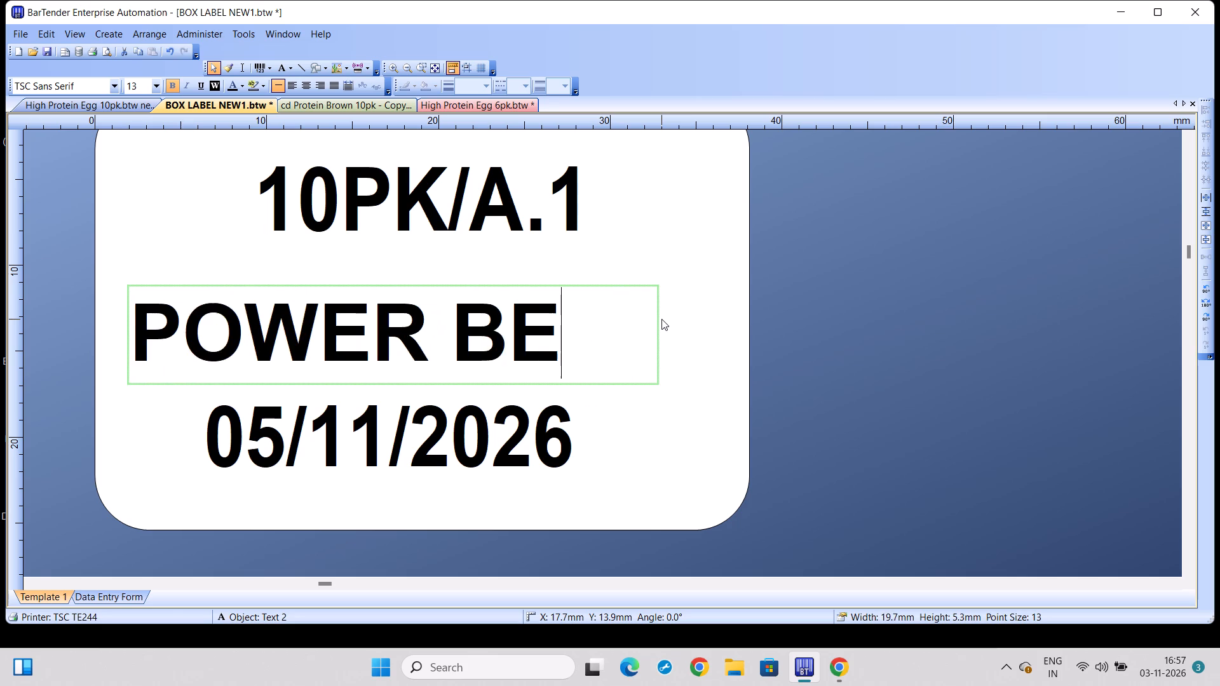
key("BackSpace")
type("ROWN")
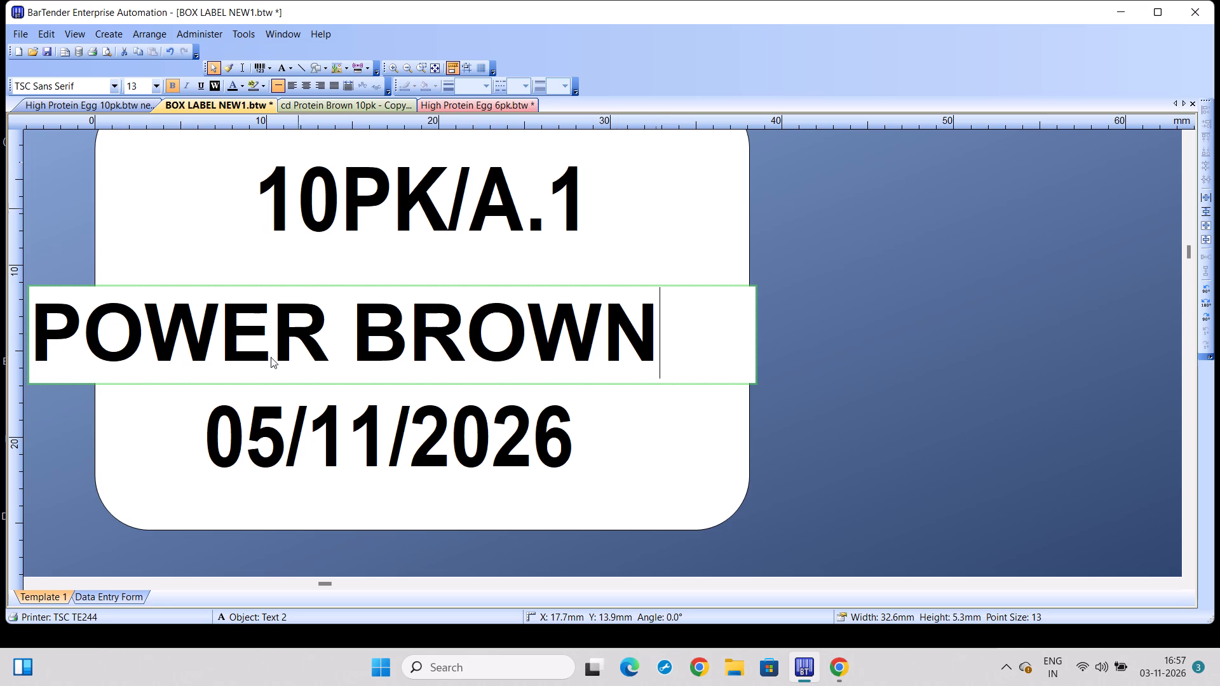
Change the date on the POWER BROWN box label to 04/11/2026.
left_click(284, 426)
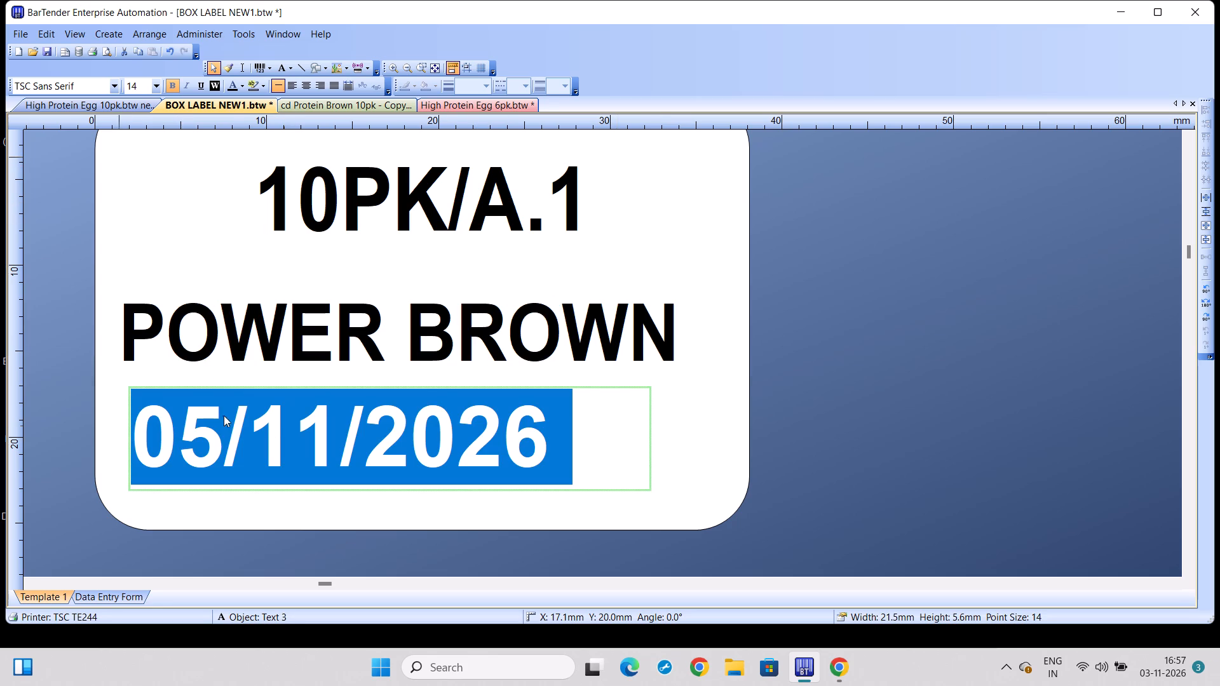
left_click(221, 415)
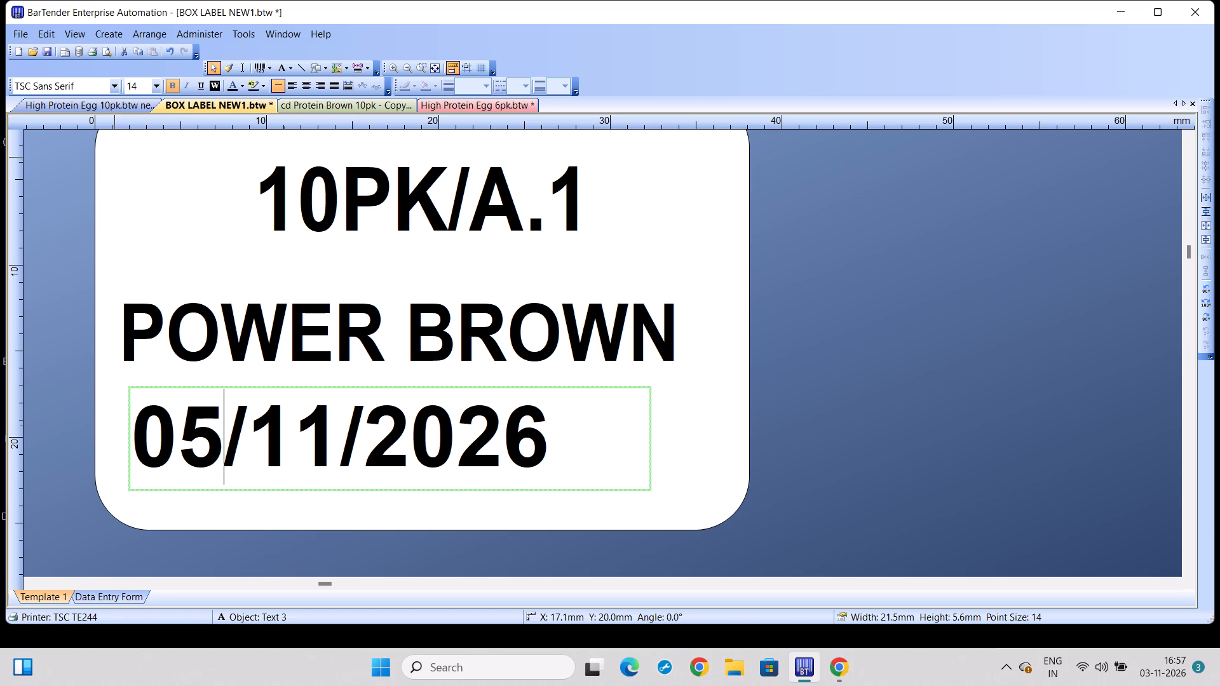
key("BackSpace")
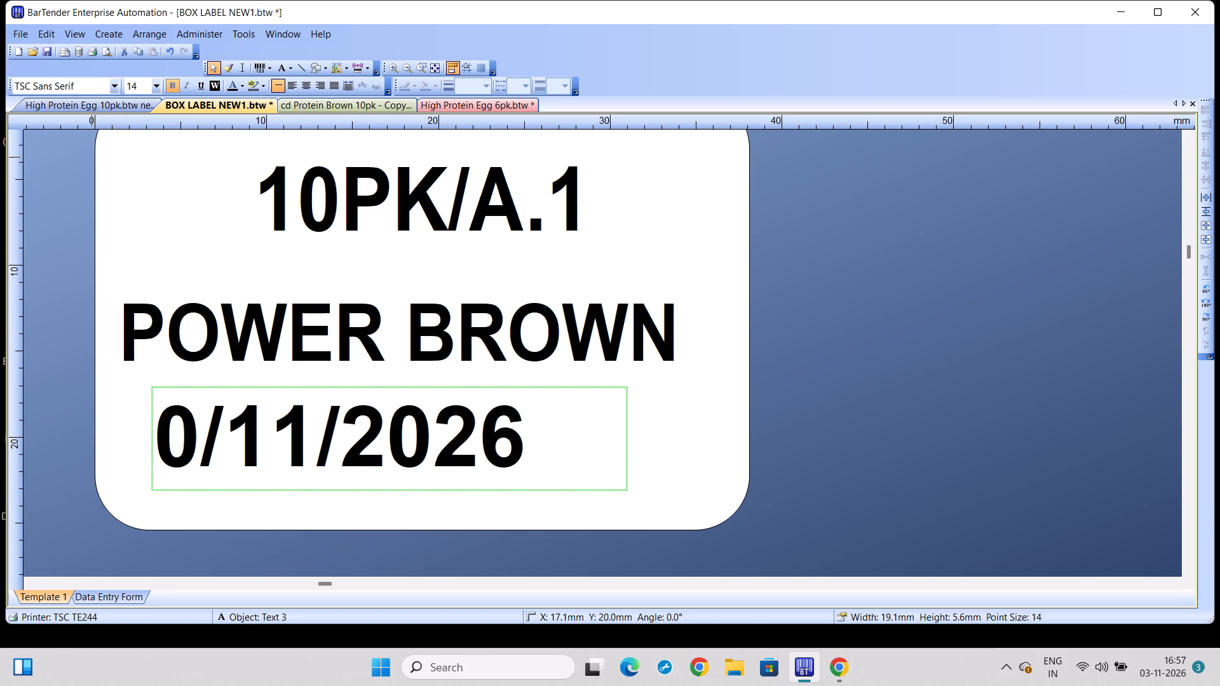
key("4")
Print 10 copies of the 10PK/A.1 POWER BROWN box label on the TSC TE244 printer.
key("ctrl+p")
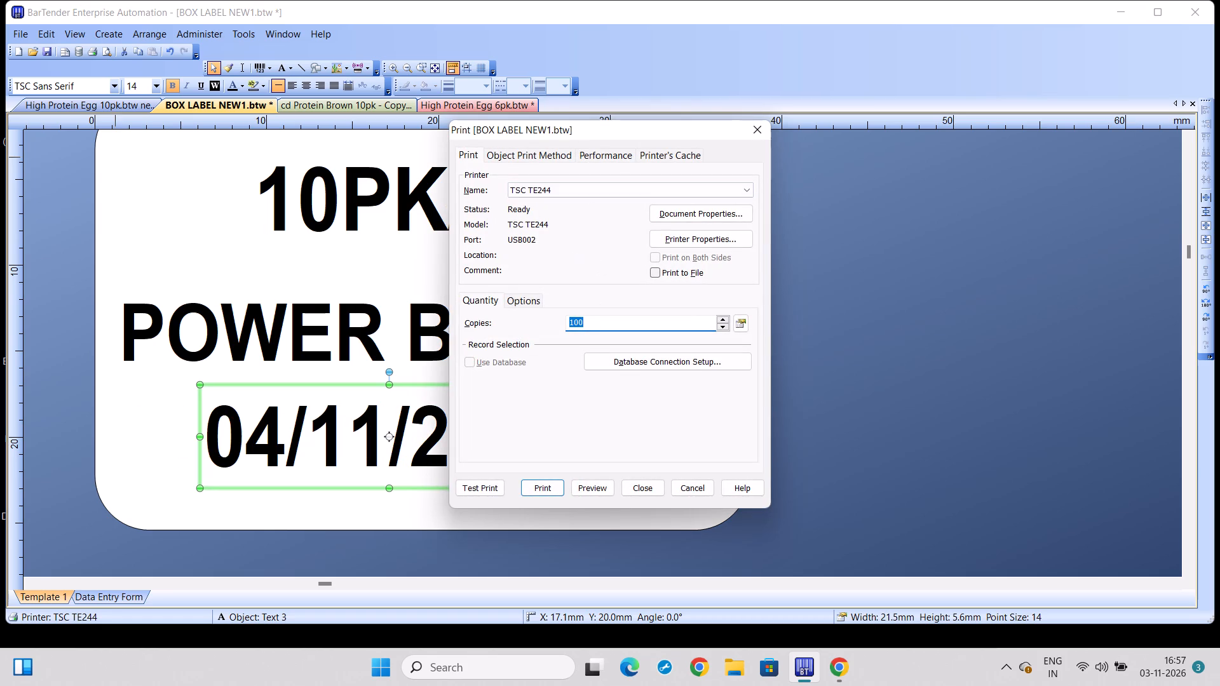
left_click(588, 322)
key("BackSpace")
key("Return")
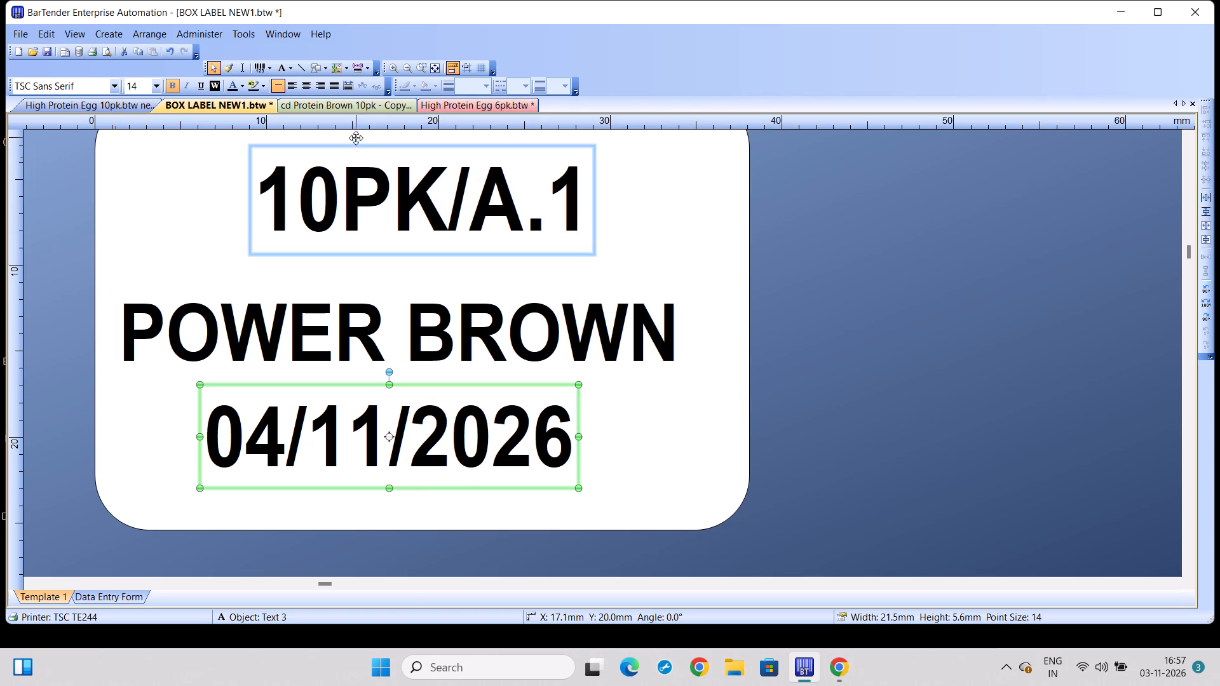
Change the pack size line on the POWER BROWN box label to 06PK/A.1.
left_click(338, 174)
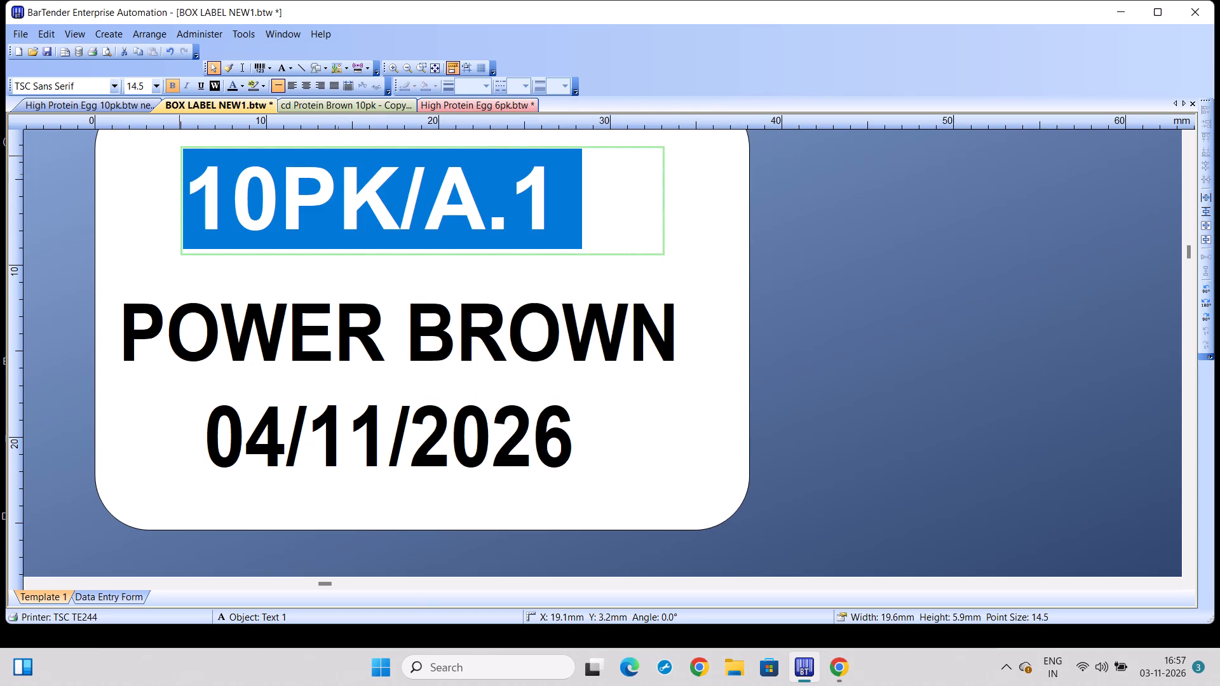
left_click(338, 174)
left_click(269, 166)
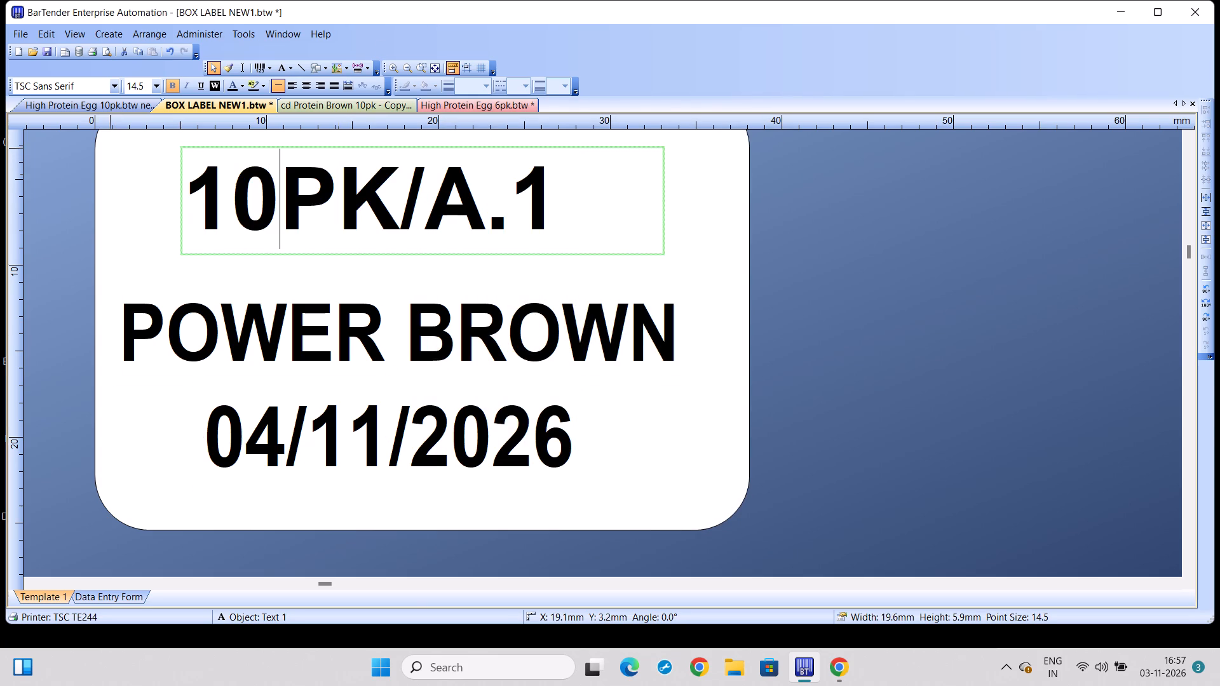
key("BackSpace")
key("BackSpace")
type("06")
Print 10 copies of the 06PK/A.1 POWER BROWN box label on the TSC TE244 printer.
key("ctrl+p")
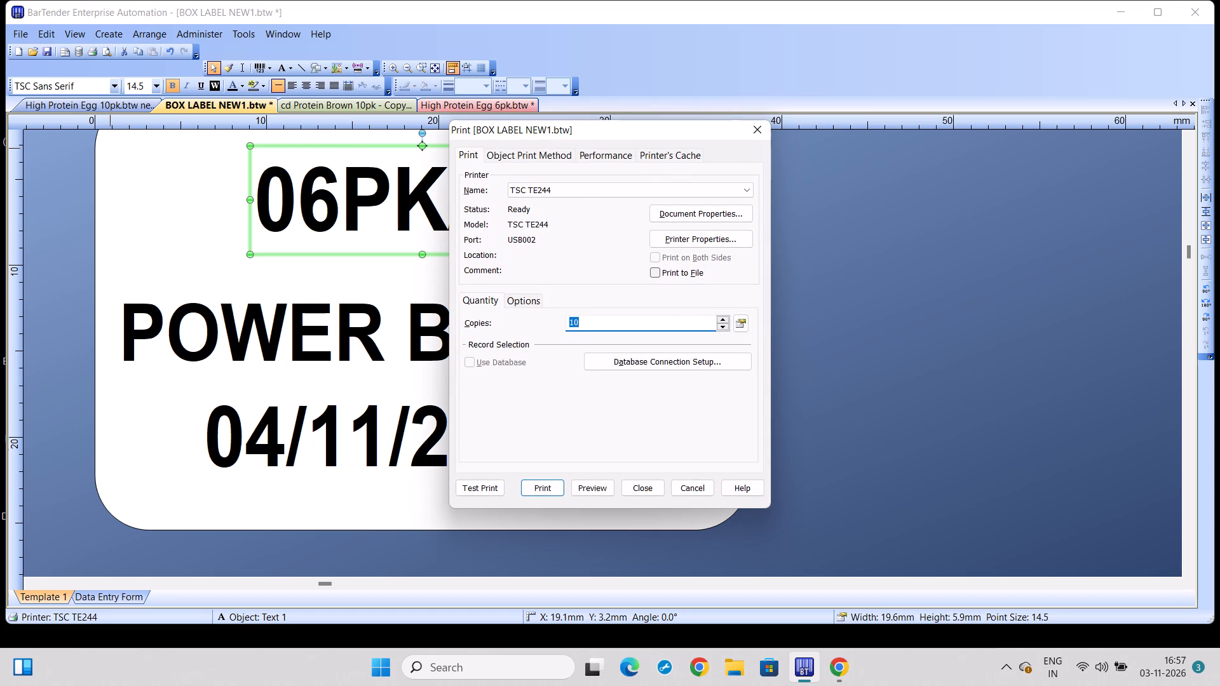
key("Return")
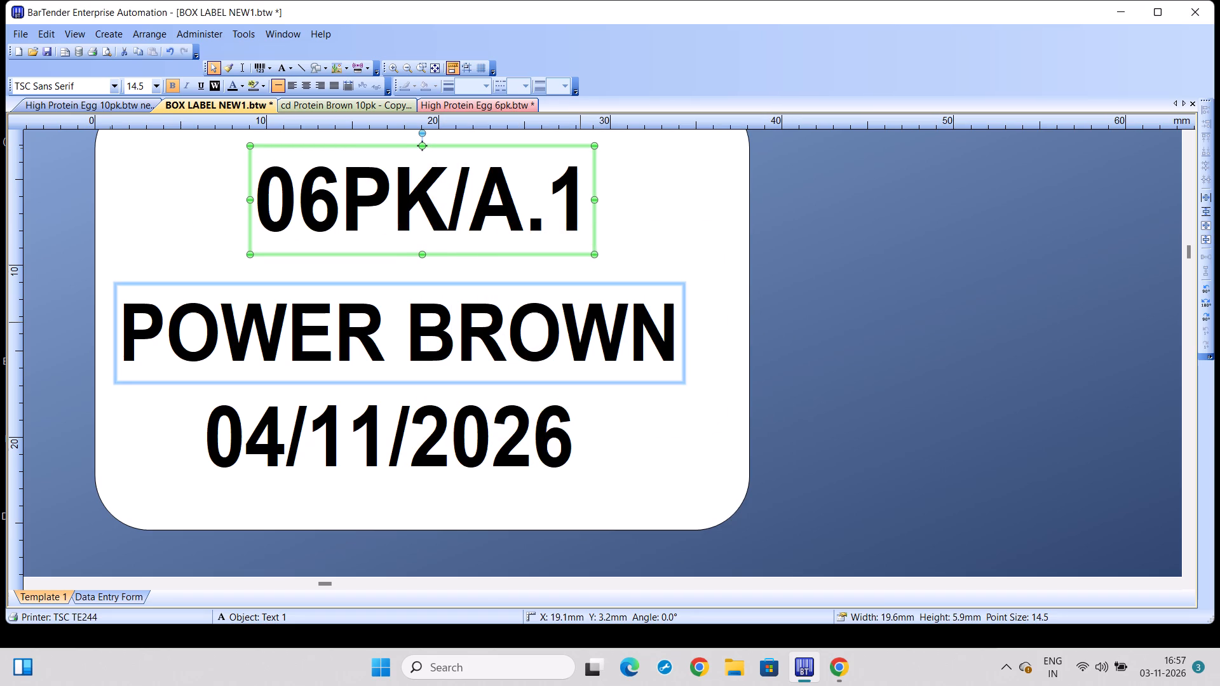
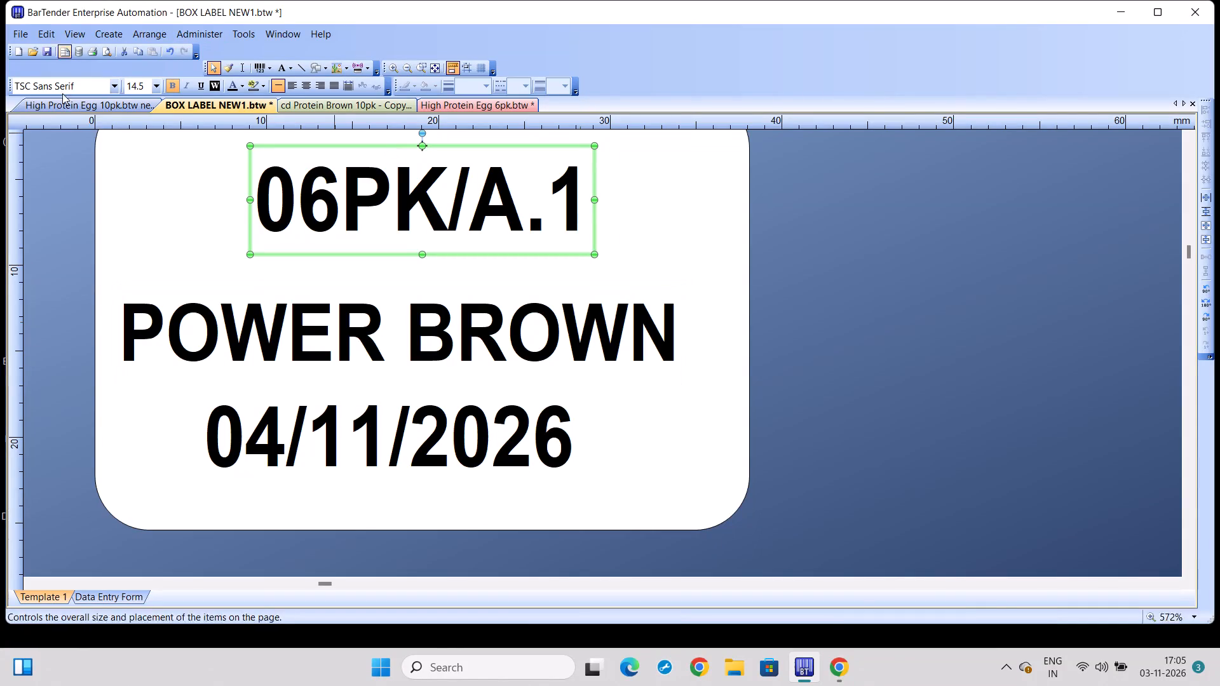
Print 300 serial numbers of the High Protein Egg 10pk QR label, one copy each, on the TSC TE244 printer.
left_click(94, 102)
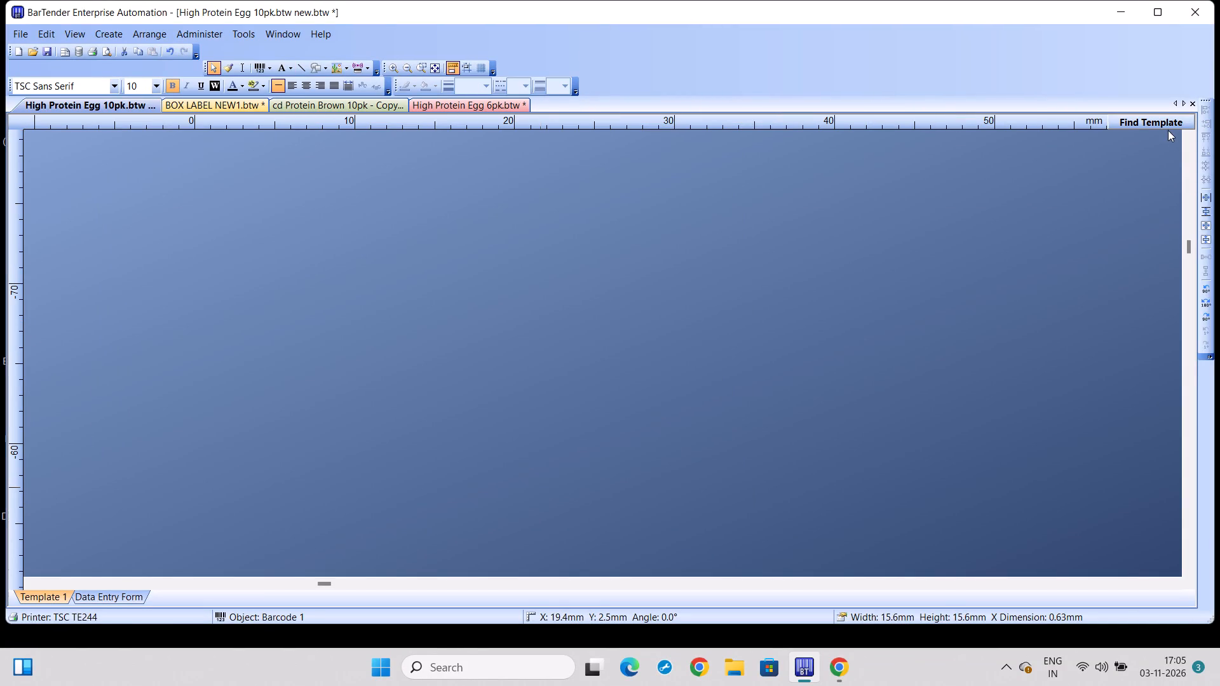
left_click(1162, 119)
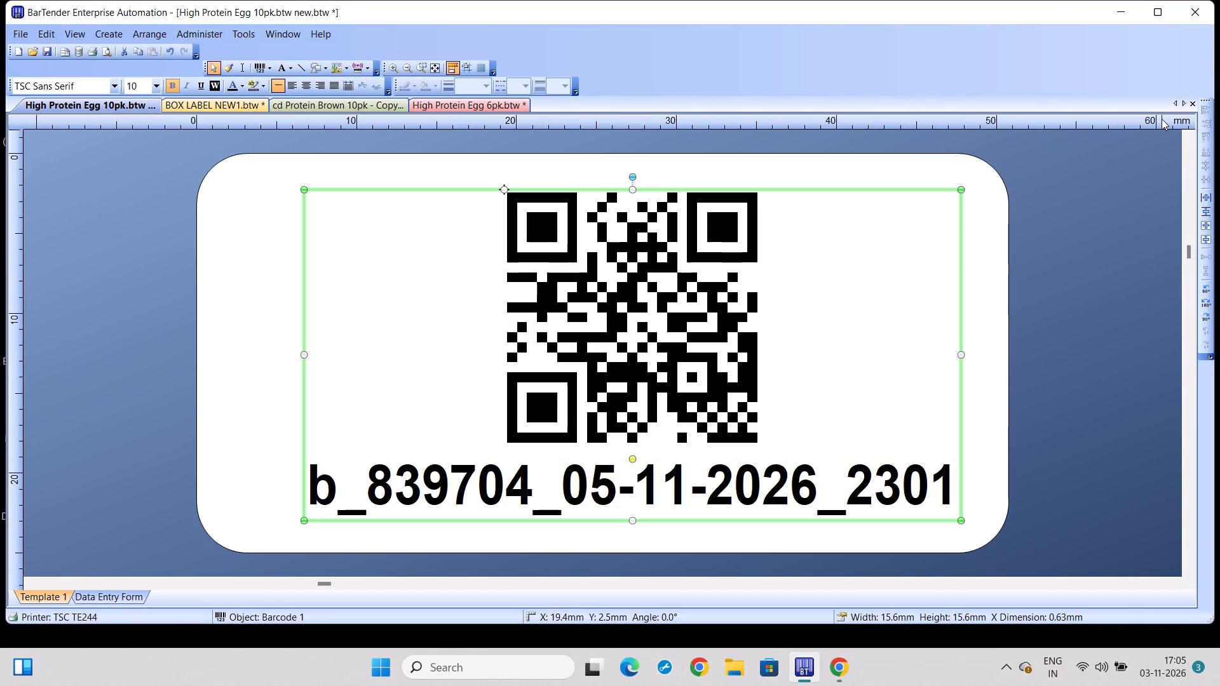
key("ctrl+p")
type("300")
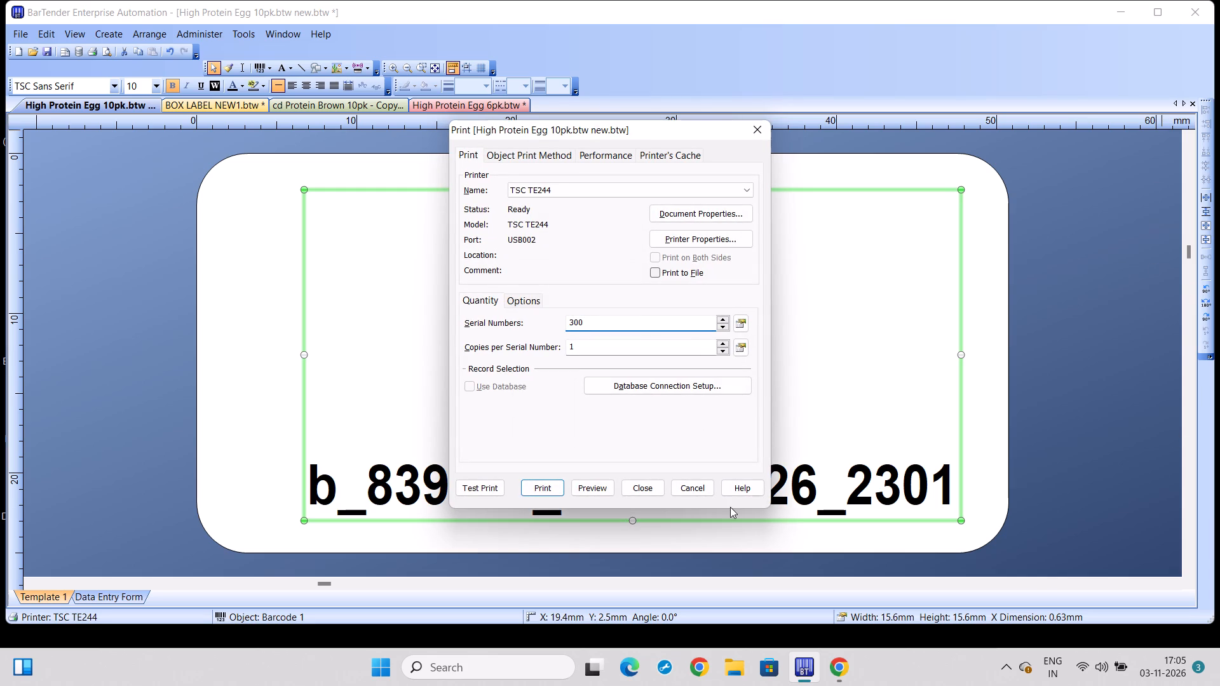
left_click(545, 487)
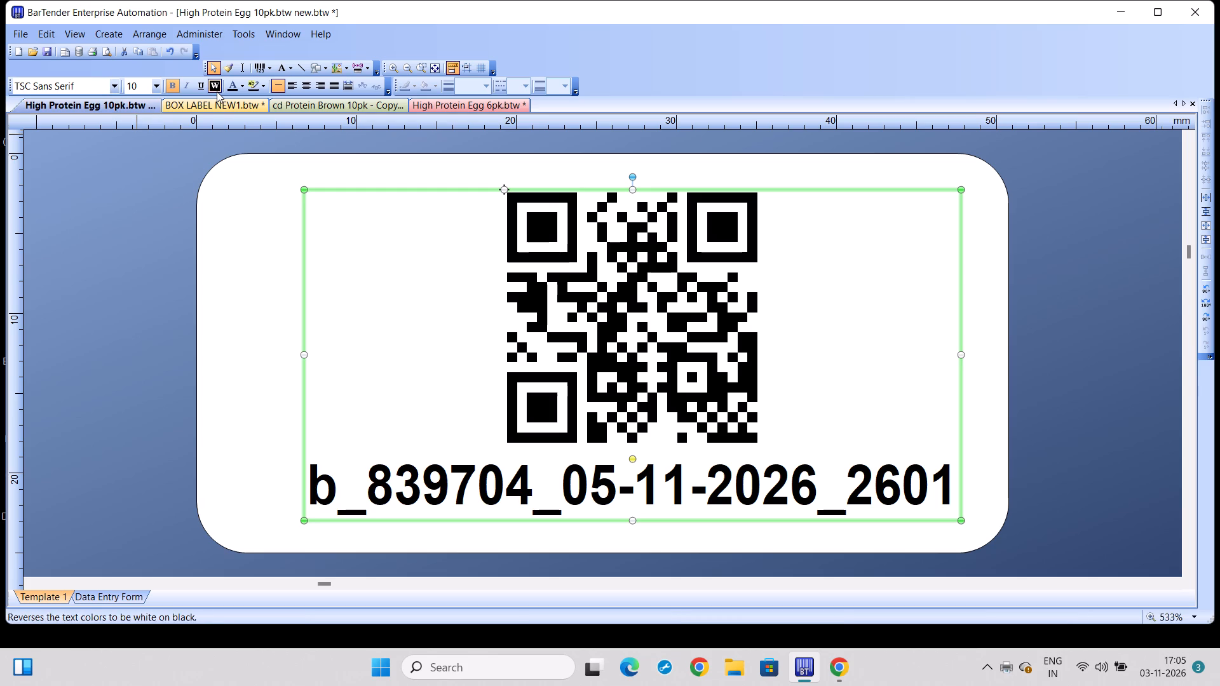
Return to the BOX LABEL NEW1 document with the POWER BROWN box label.
left_click(220, 109)
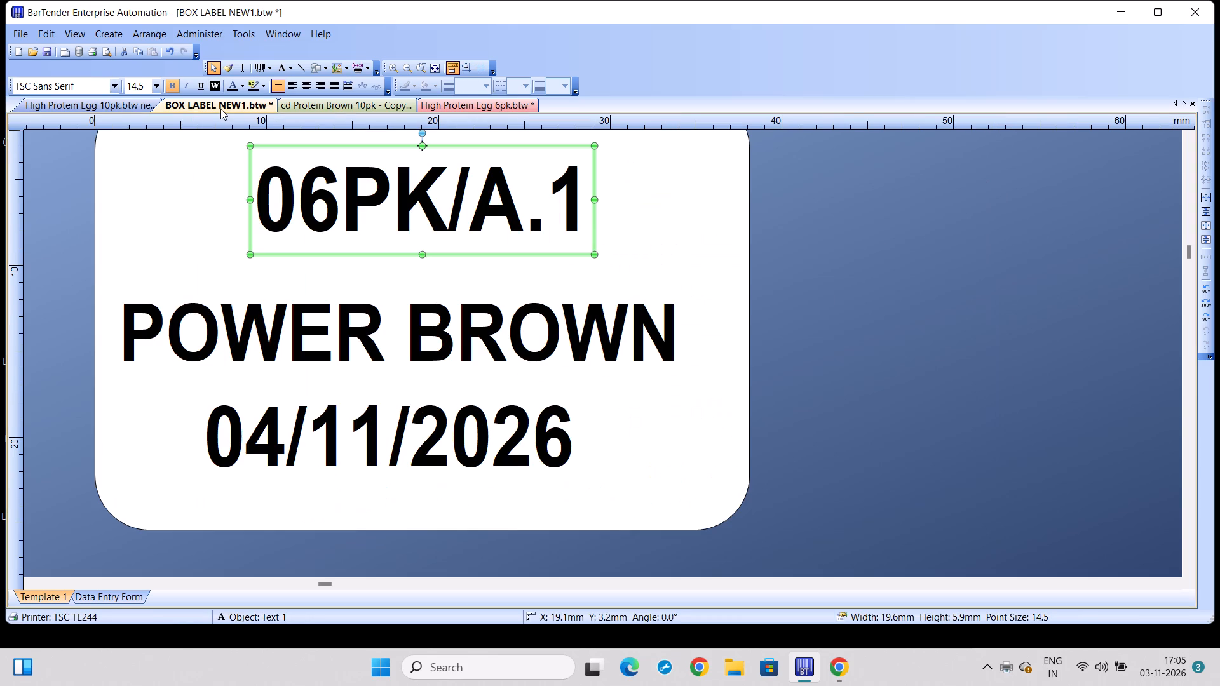